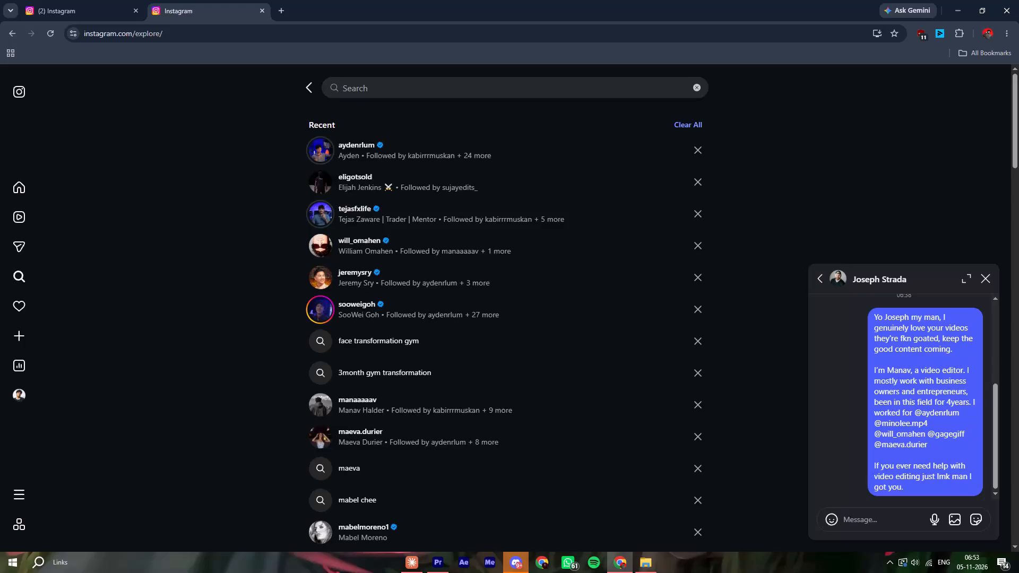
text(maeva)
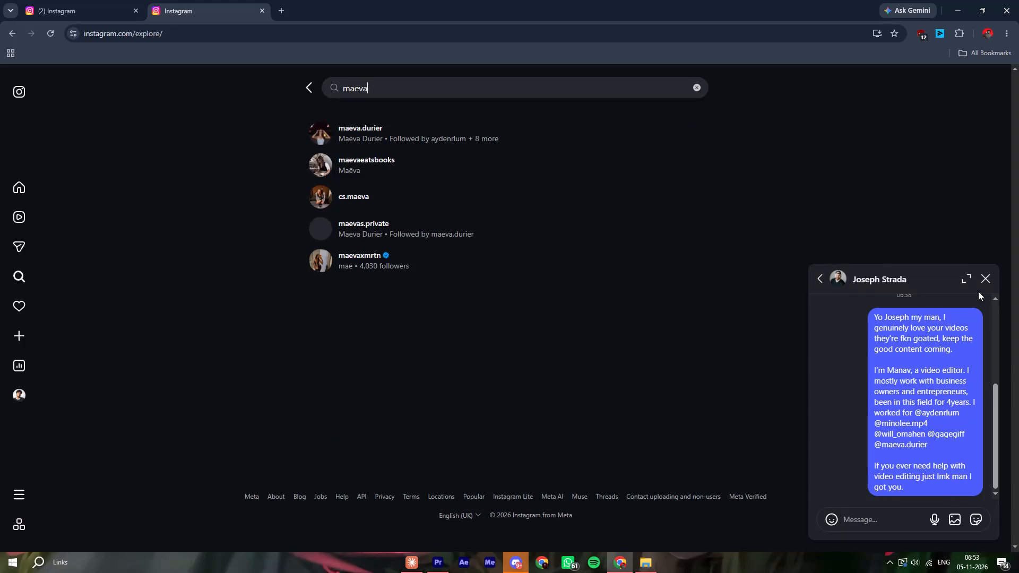
click(983, 273)
click(383, 121)
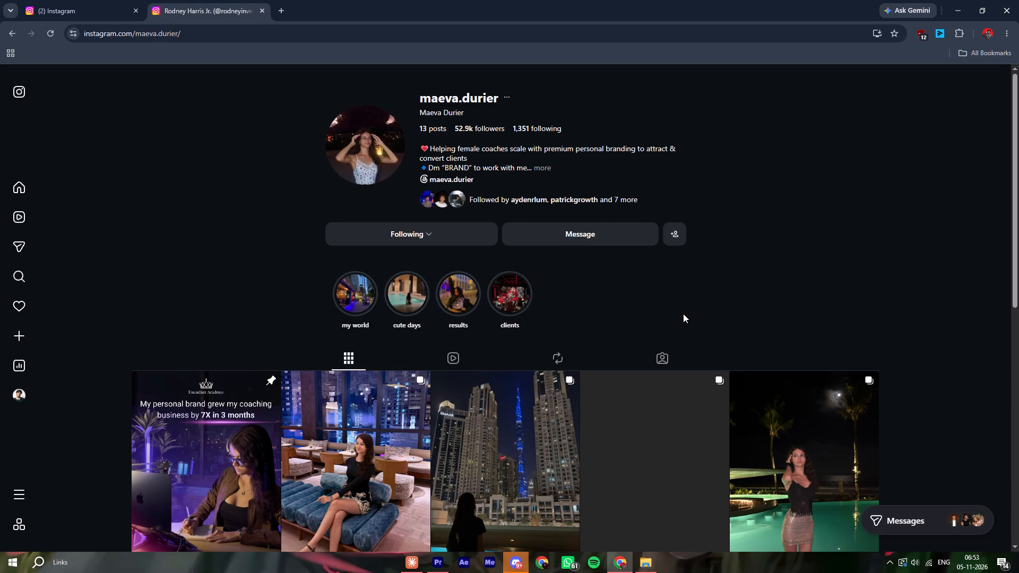
click(503, 297)
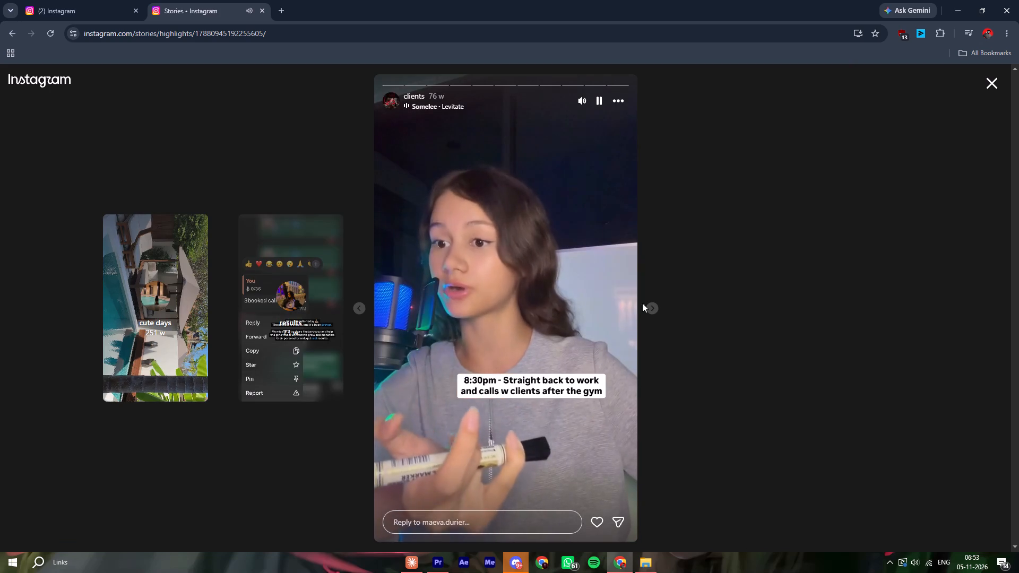
click(649, 309)
click(649, 309)
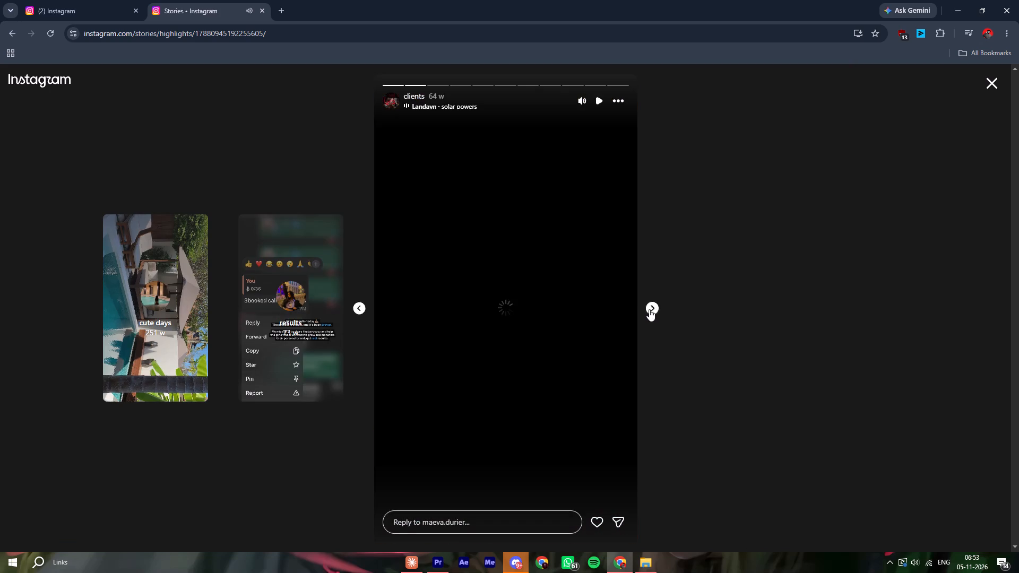
click(996, 76)
scroll(835, 292, down, 1)
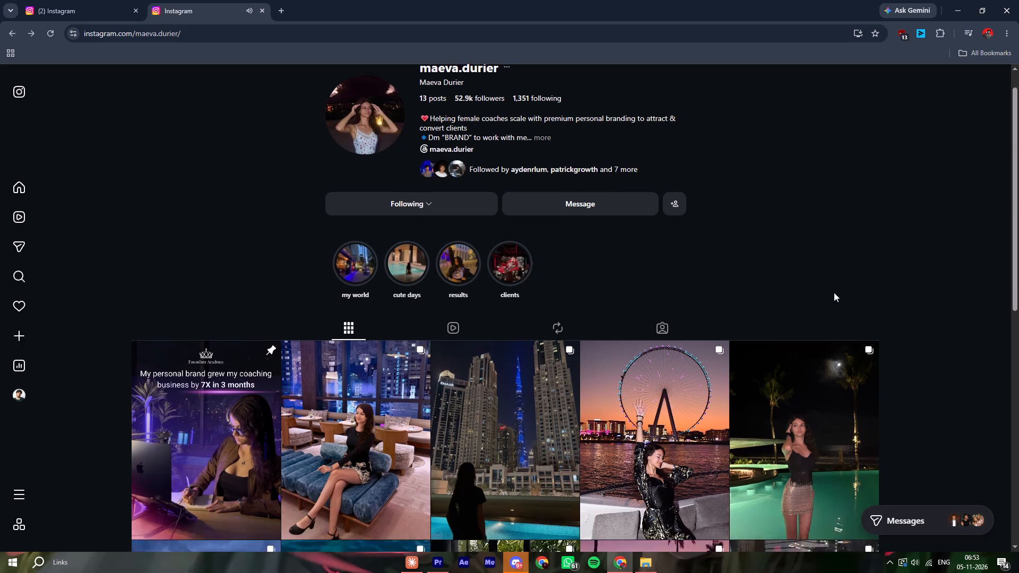
scroll(834, 292, down, 1)
scroll(888, 289, up, 1)
click(708, 338)
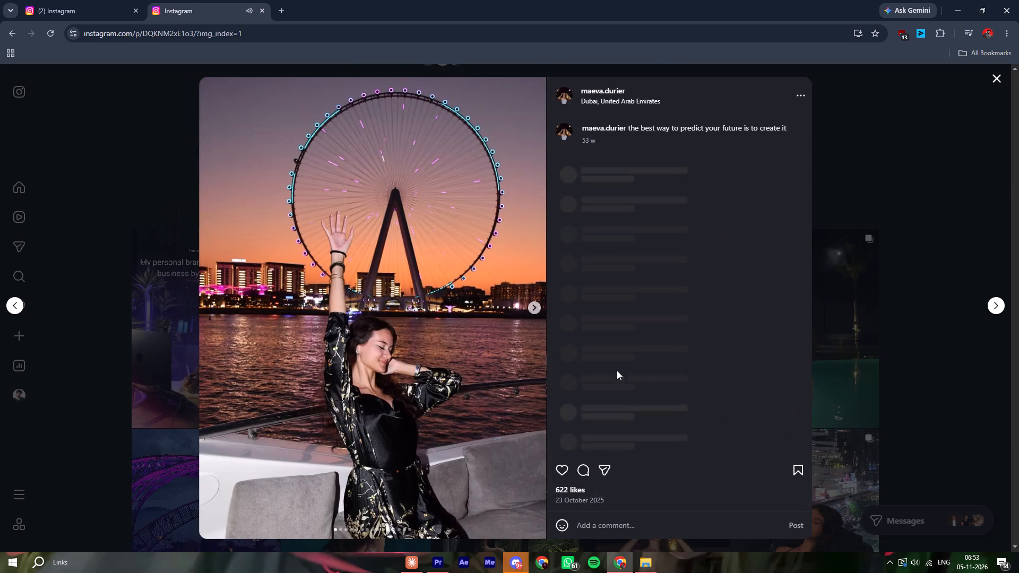
click(535, 310)
click(900, 325)
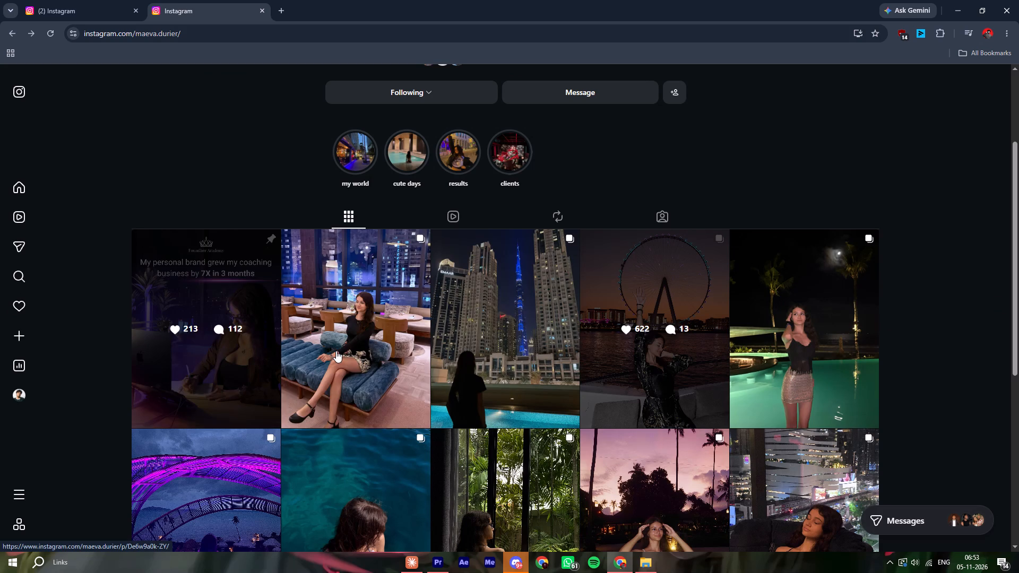
click(374, 357)
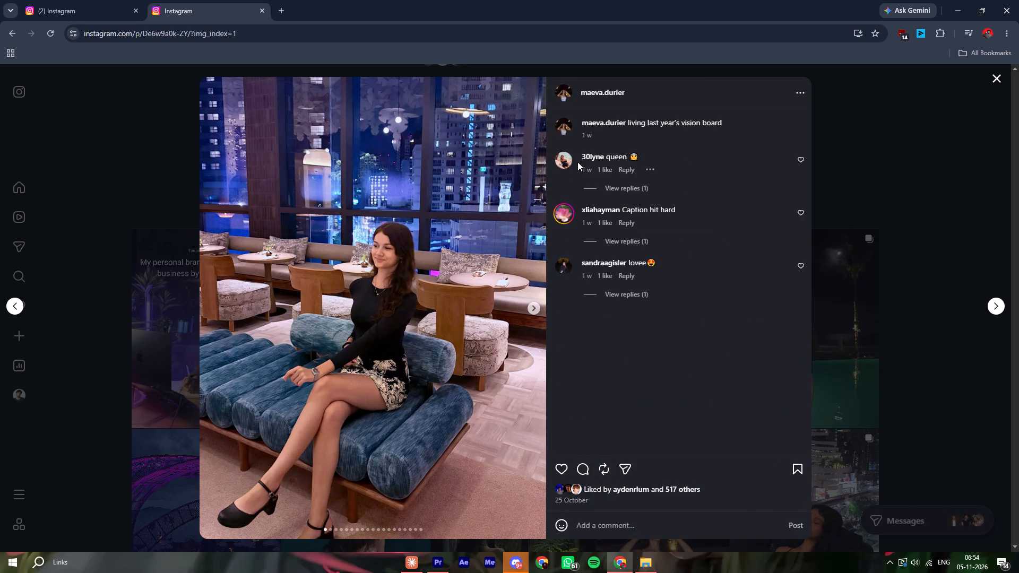
click(591, 155)
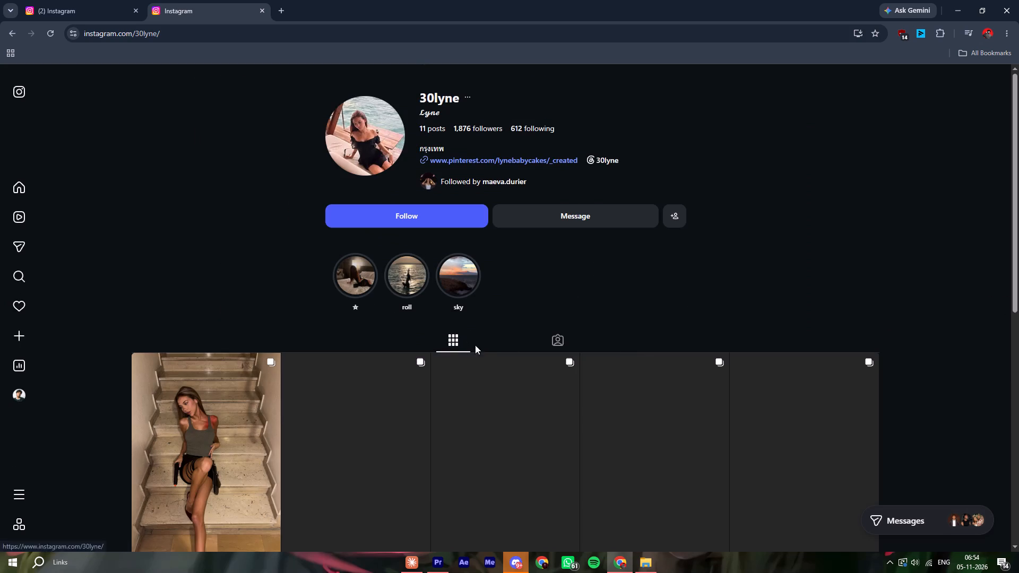
scroll(885, 333, down, 1)
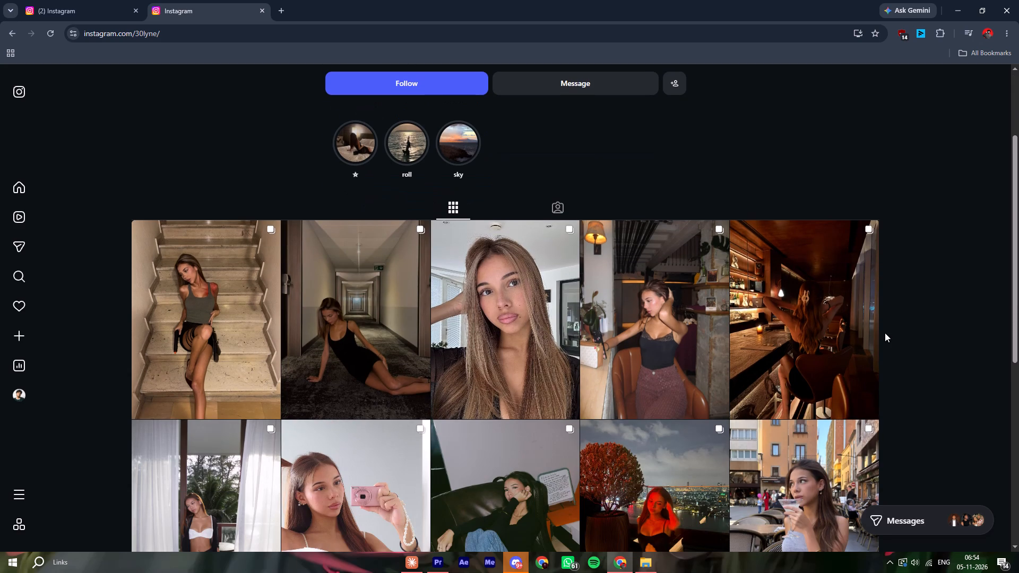
scroll(885, 333, down, 1)
drag(887, 320, 908, 312)
click(222, 209)
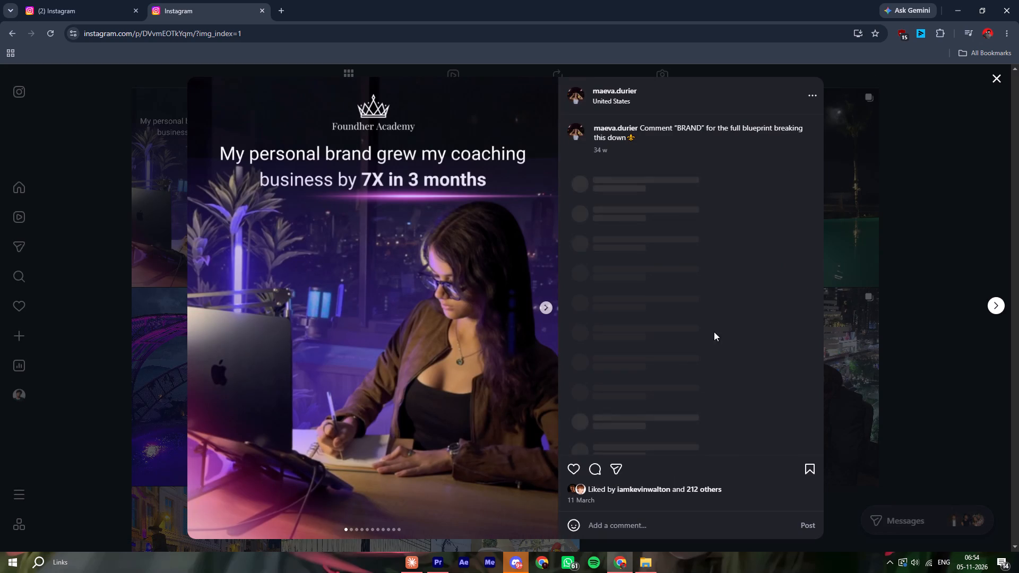
click(618, 169)
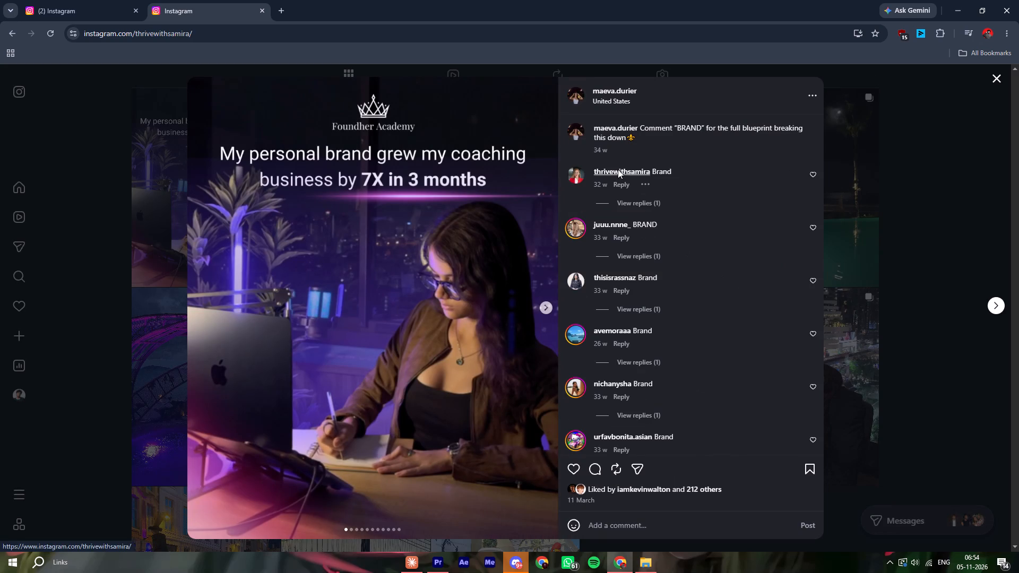
click(490, 175)
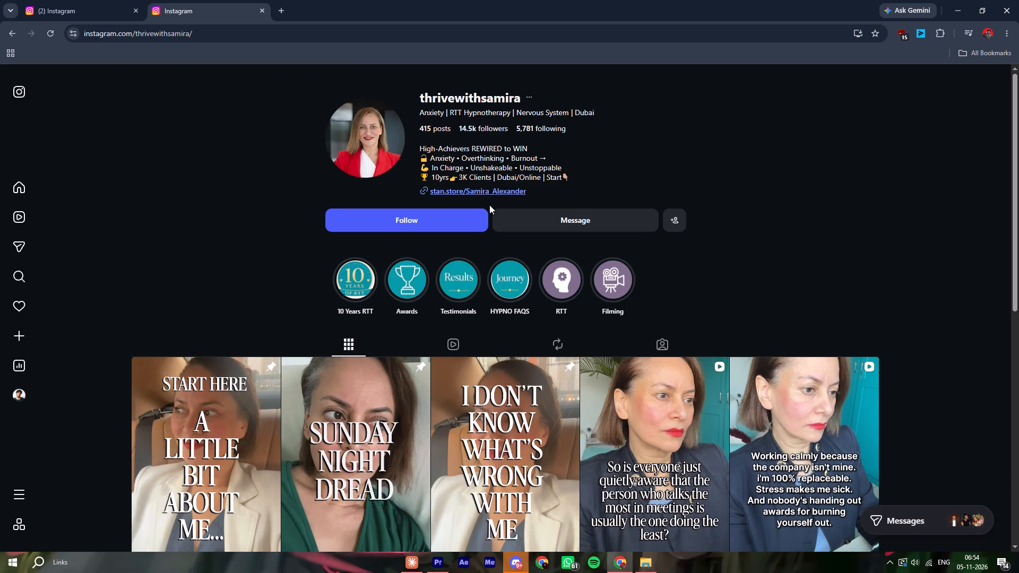
click(462, 344)
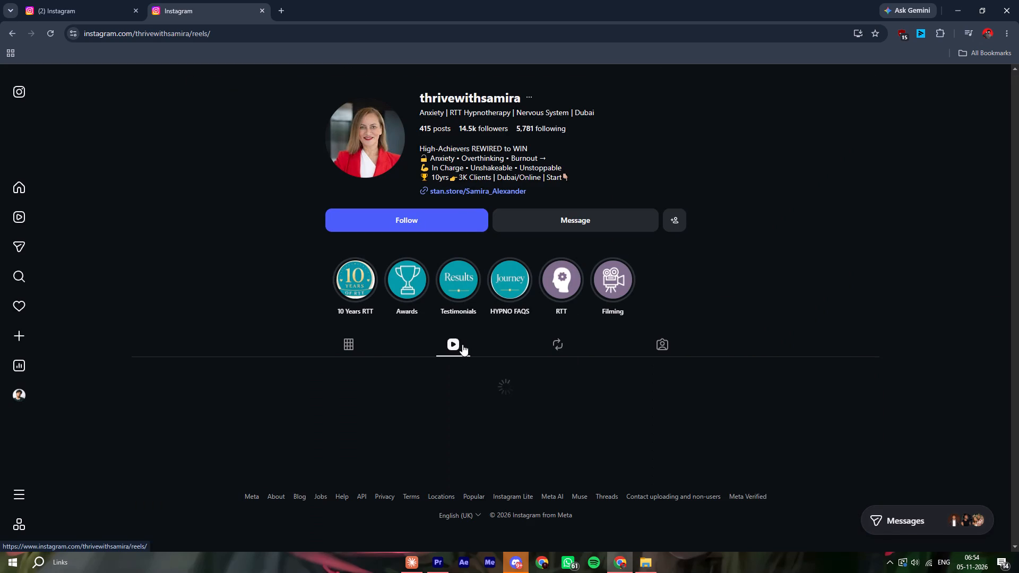
scroll(867, 297, down, 2)
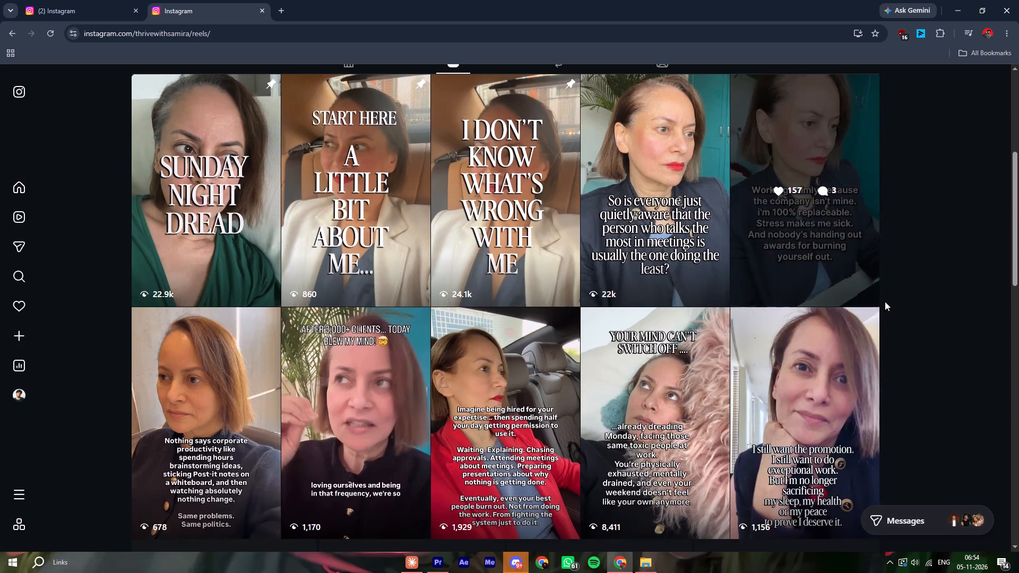
scroll(885, 301, up, 3)
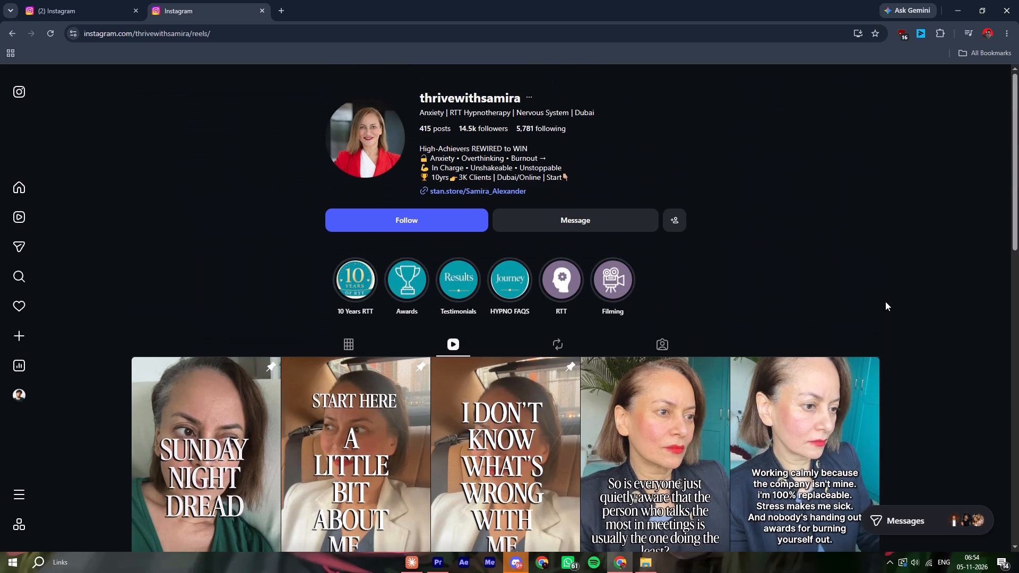
click(572, 226)
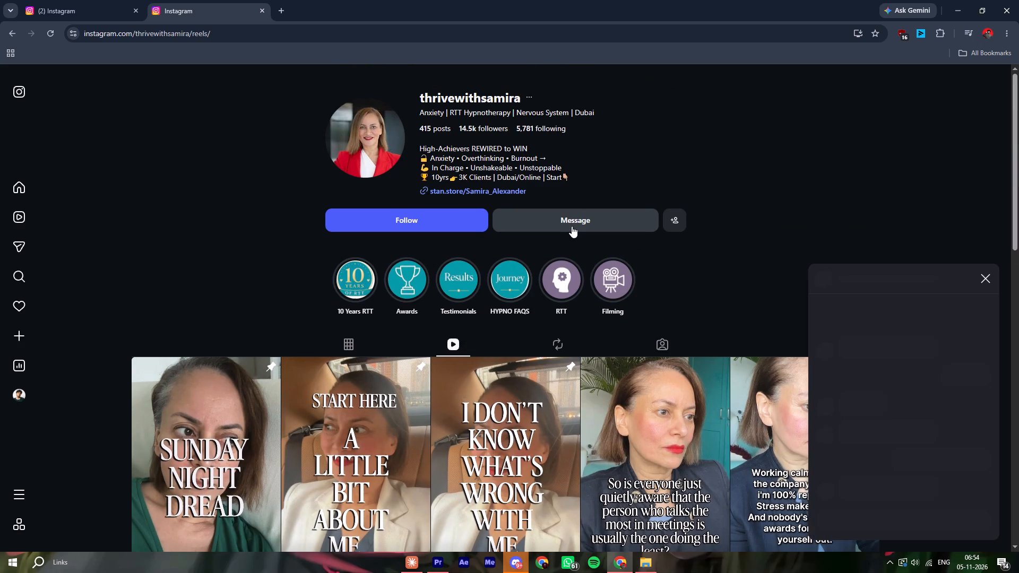
key(super+v)
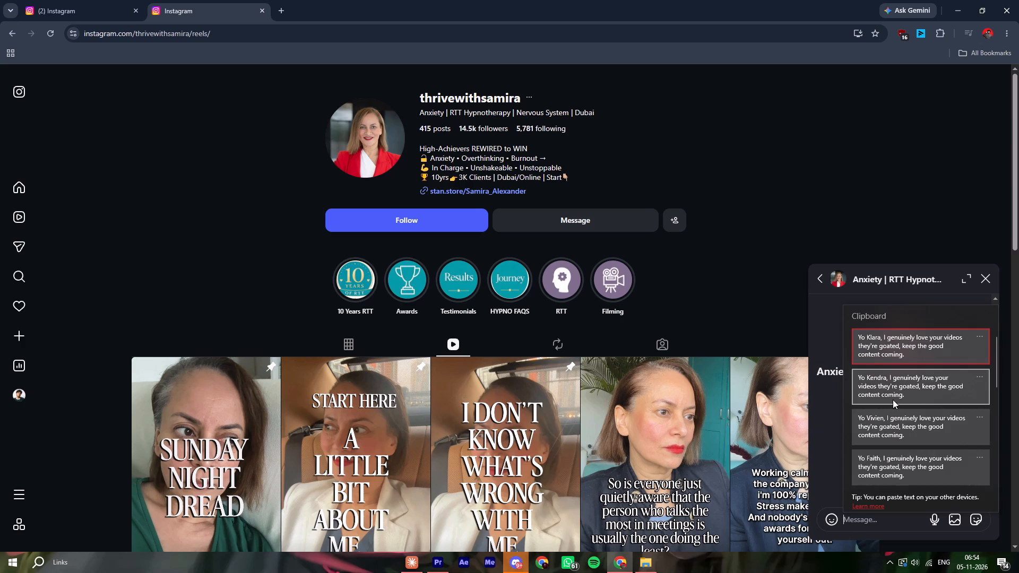
click(895, 354)
key(ctrl+v)
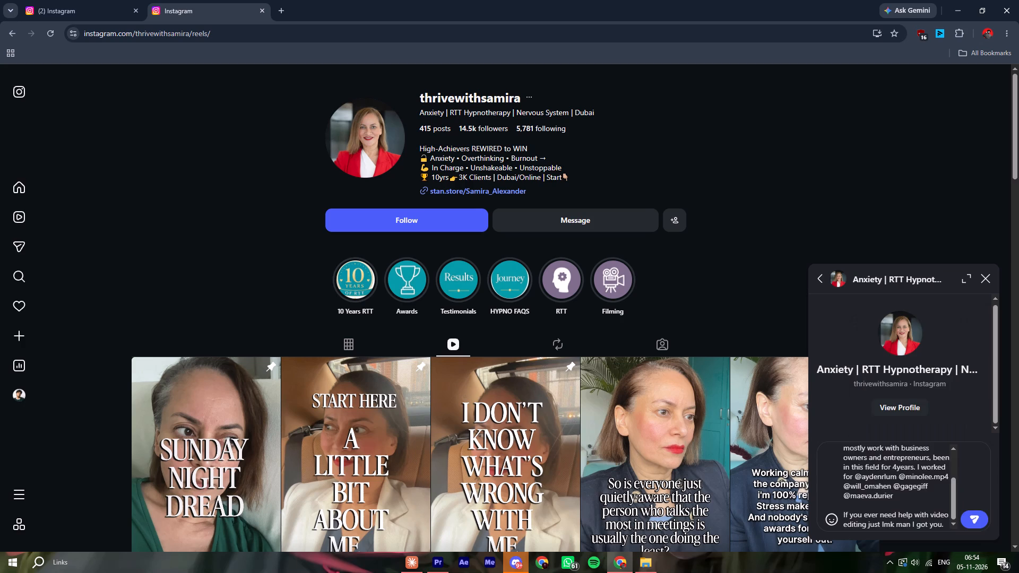
scroll(876, 501, up, 4)
click(860, 450)
click(860, 450)
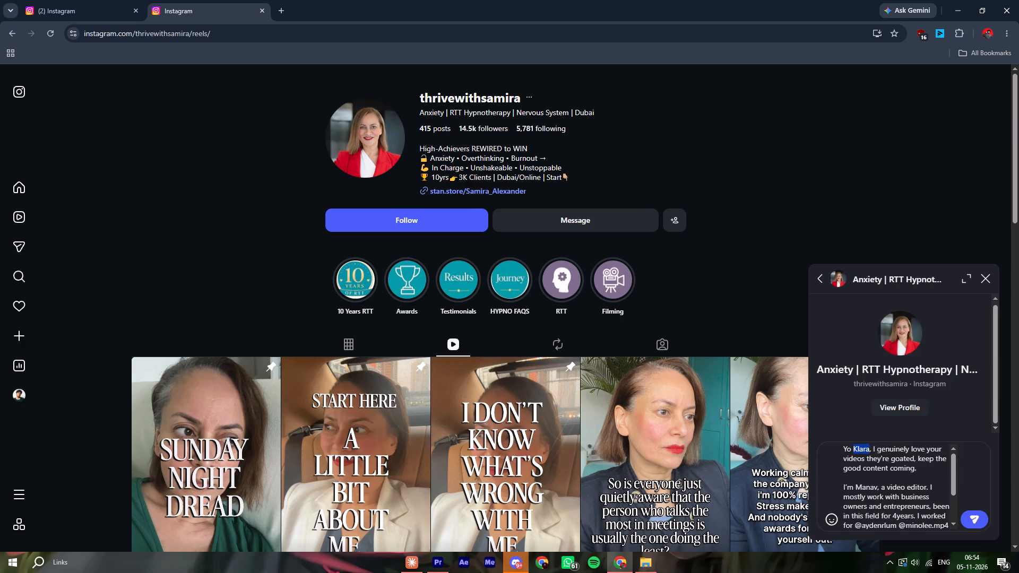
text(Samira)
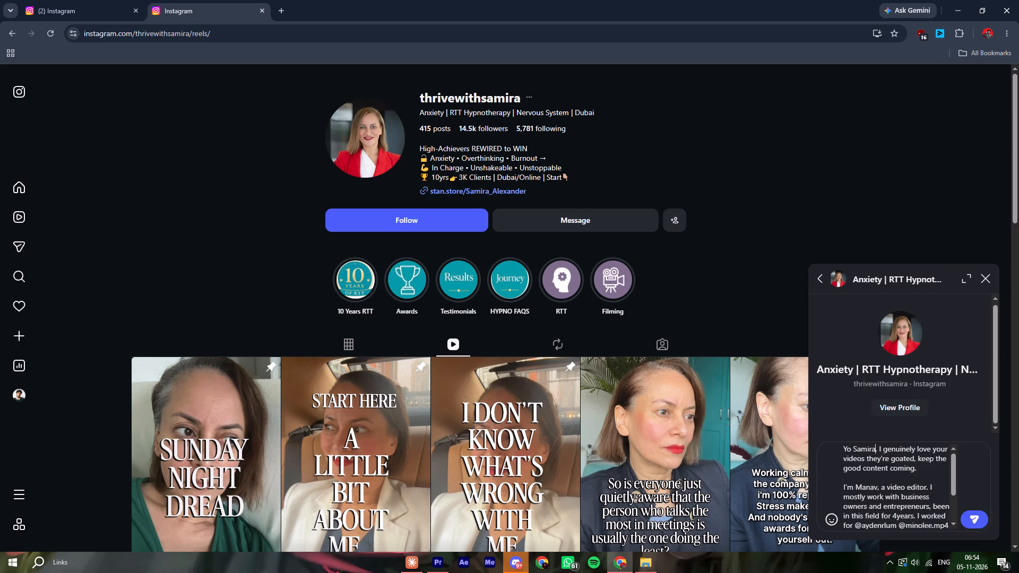
click(977, 524)
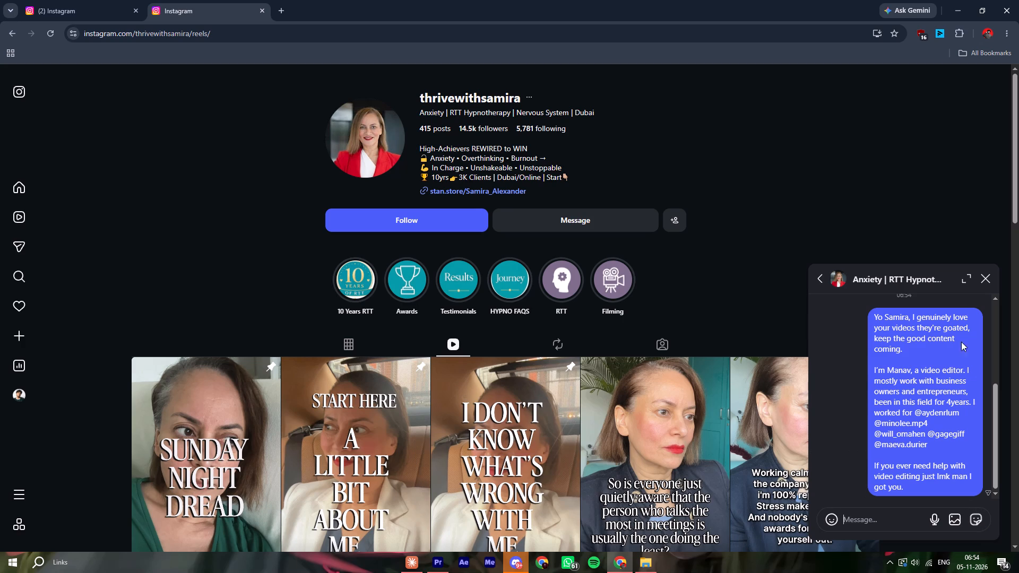
click(988, 276)
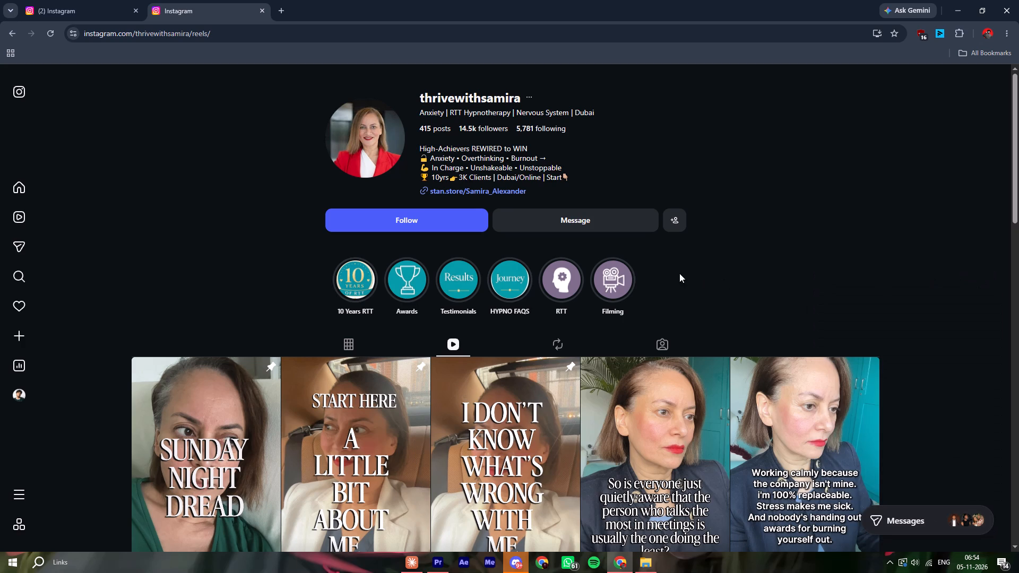
click(685, 277)
drag(664, 282, 689, 277)
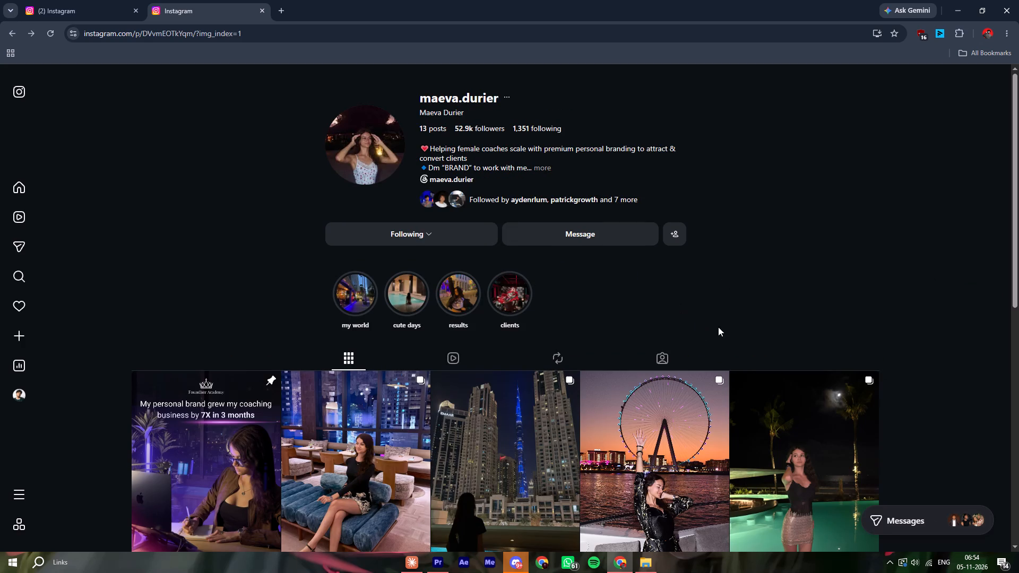
click(218, 447)
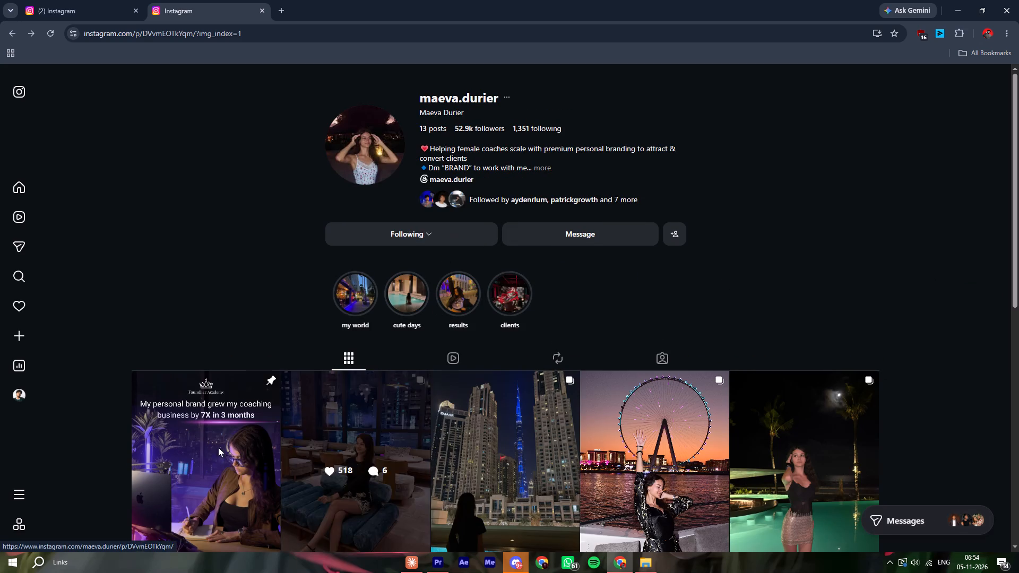
click(607, 225)
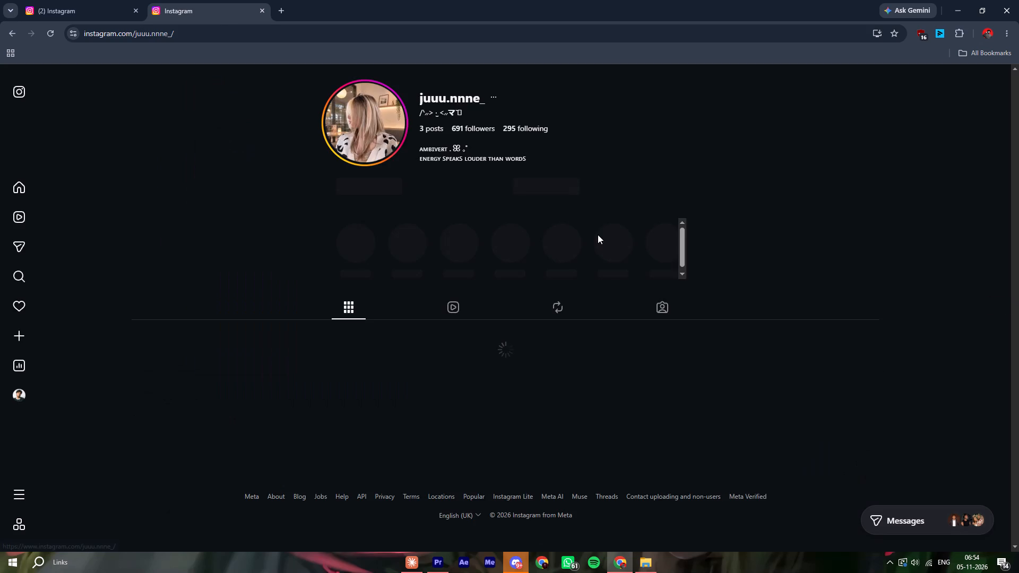
click(849, 325)
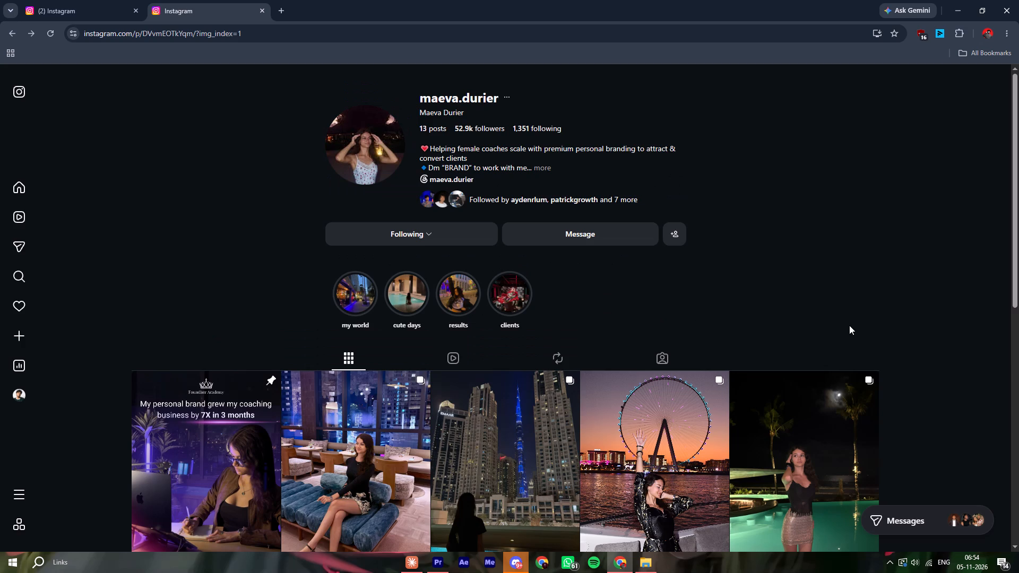
click(183, 422)
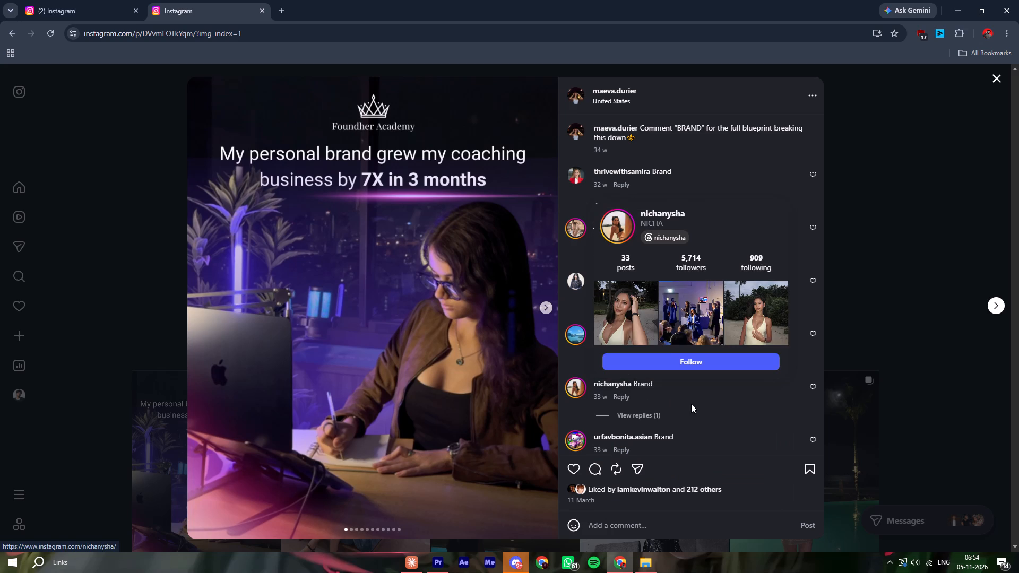
scroll(690, 409, down, 1)
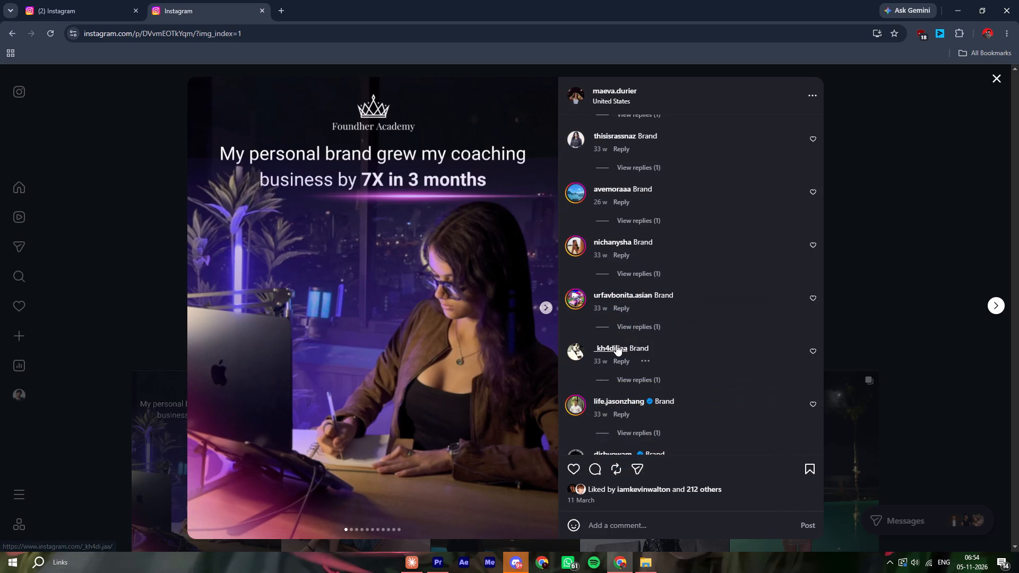
scroll(702, 308, down, 1)
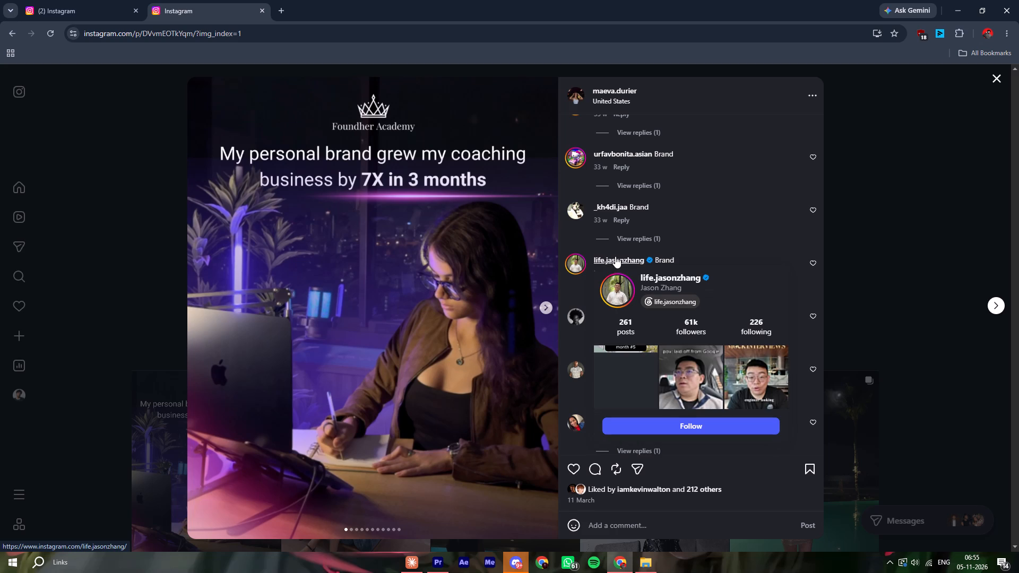
click(615, 256)
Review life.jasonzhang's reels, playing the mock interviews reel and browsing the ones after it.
click(514, 362)
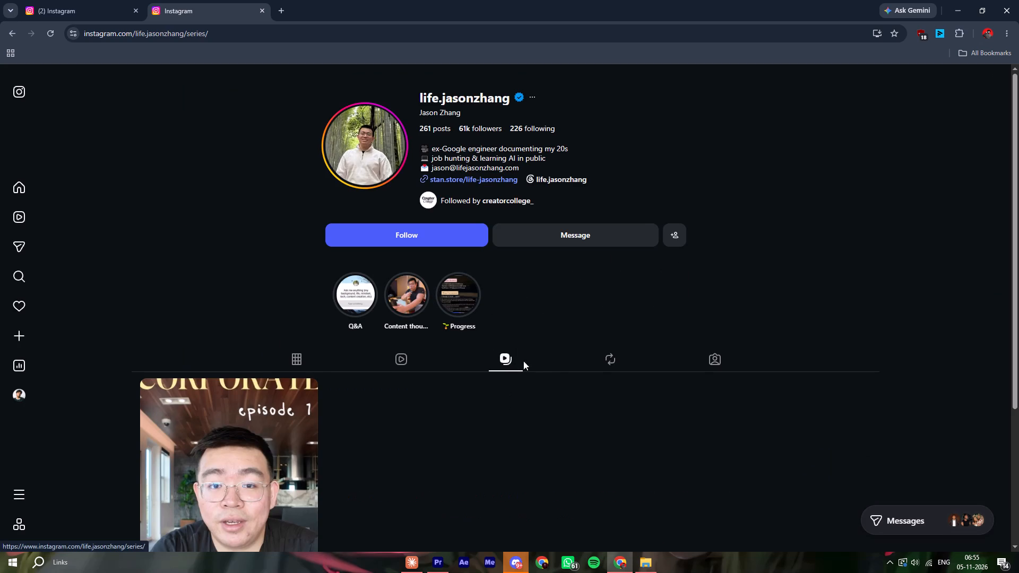
scroll(550, 367, down, 1)
click(396, 220)
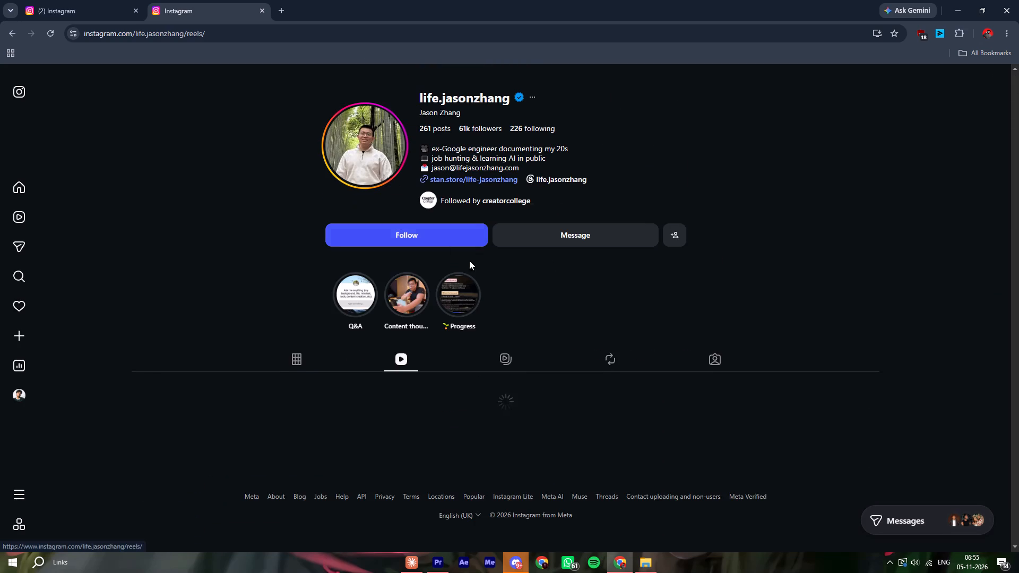
scroll(522, 314, down, 1)
scroll(522, 357, down, 1)
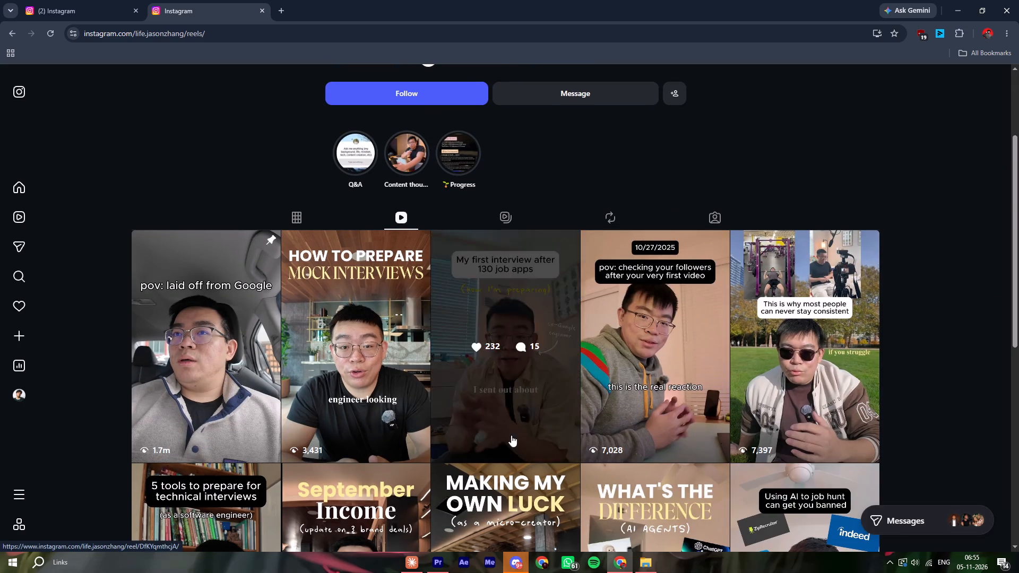
click(417, 423)
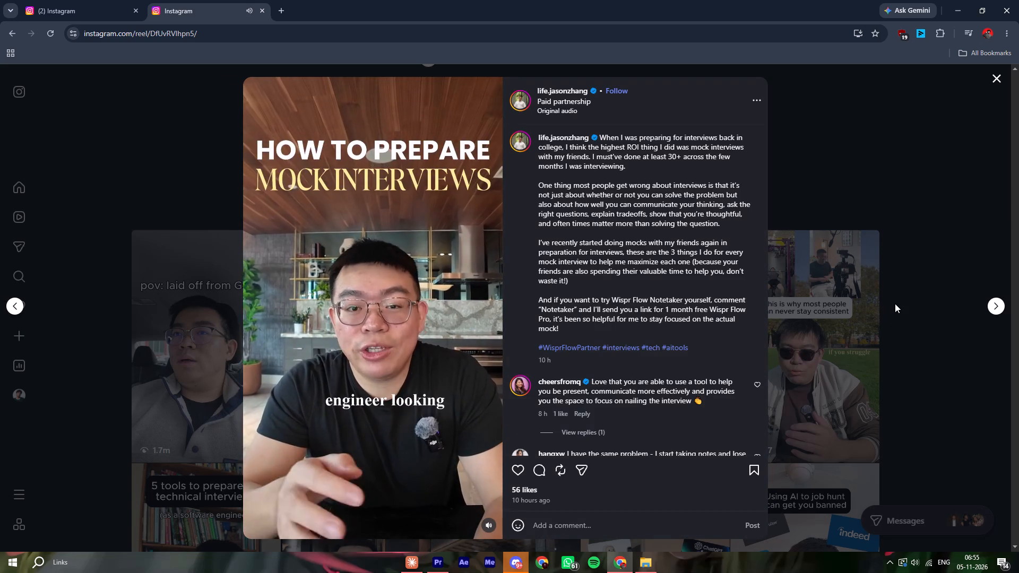
click(993, 300)
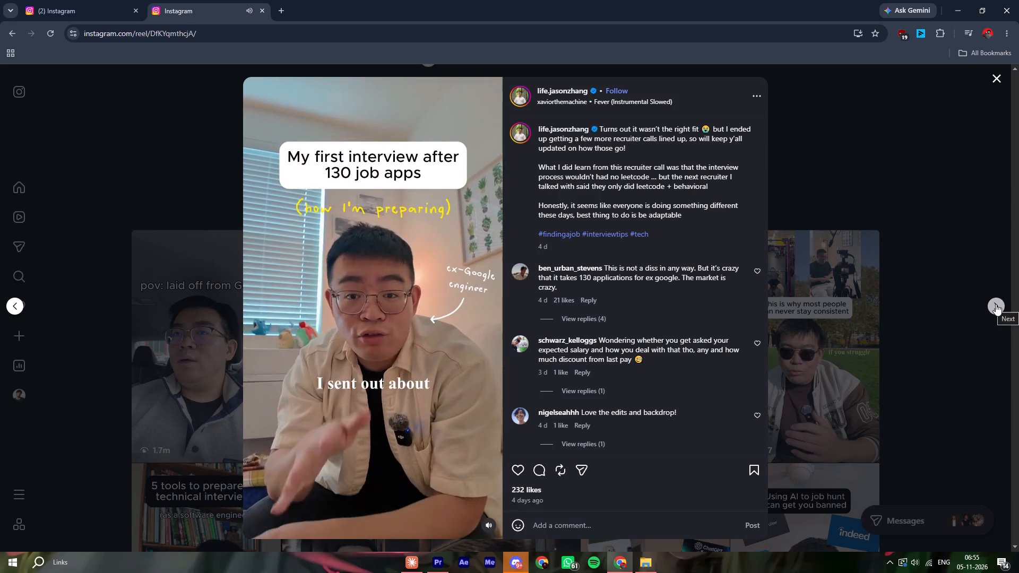
click(996, 304)
click(903, 288)
click(94, 10)
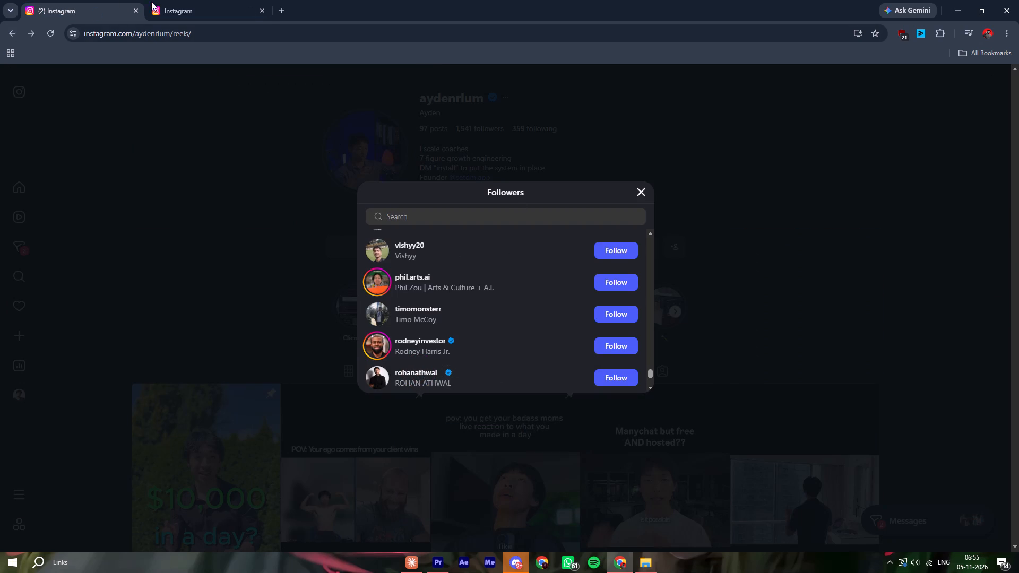
click(173, 4)
click(135, 10)
drag(267, 157, 272, 157)
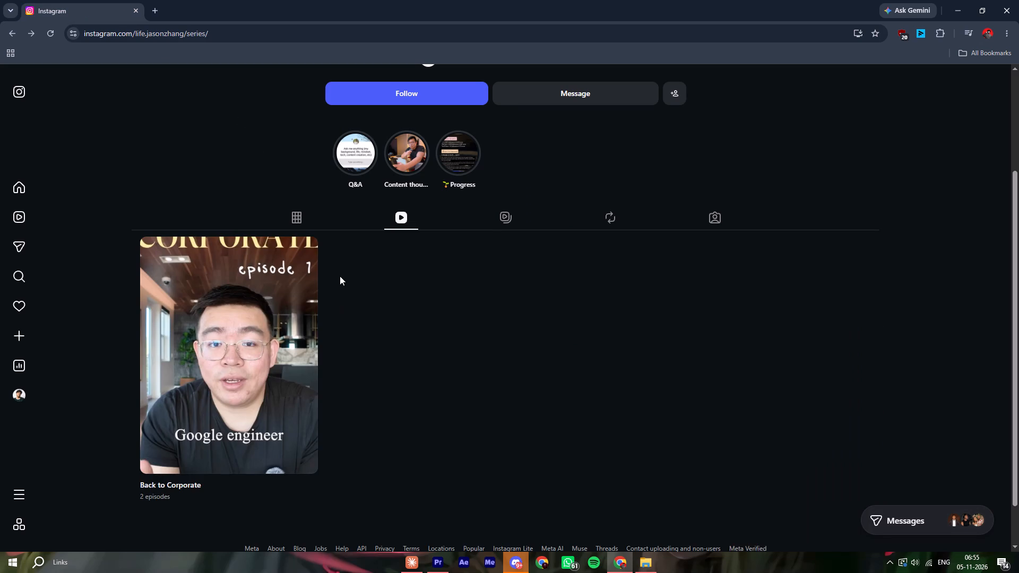
click(340, 276)
click(503, 317)
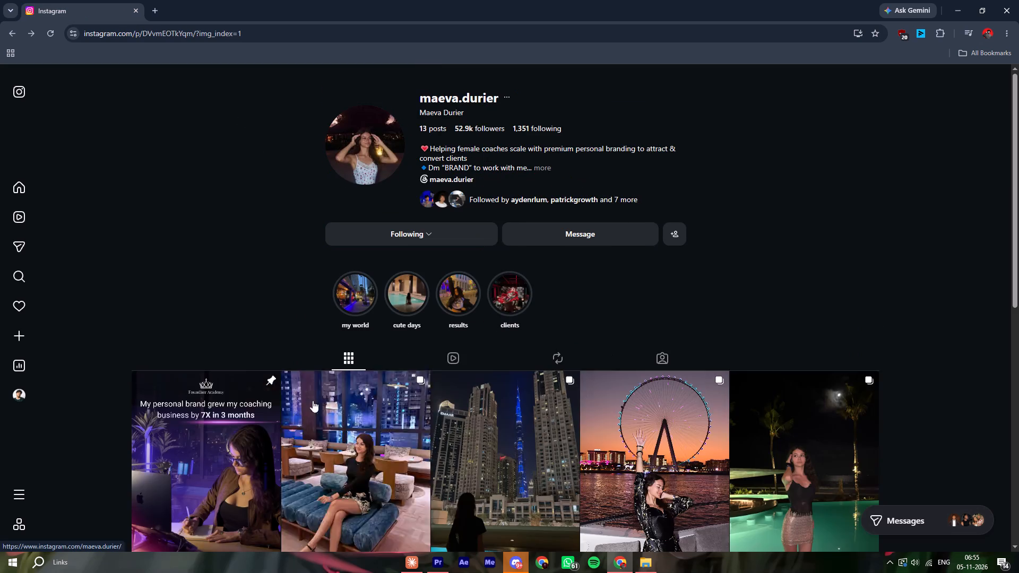
click(243, 441)
scroll(734, 363, down, 2)
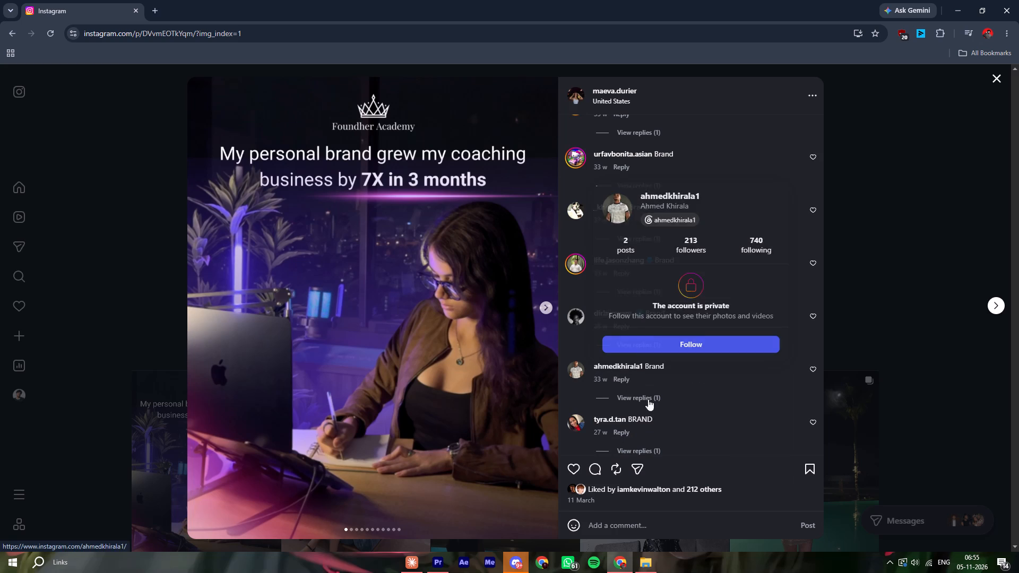
scroll(726, 439, down, 1)
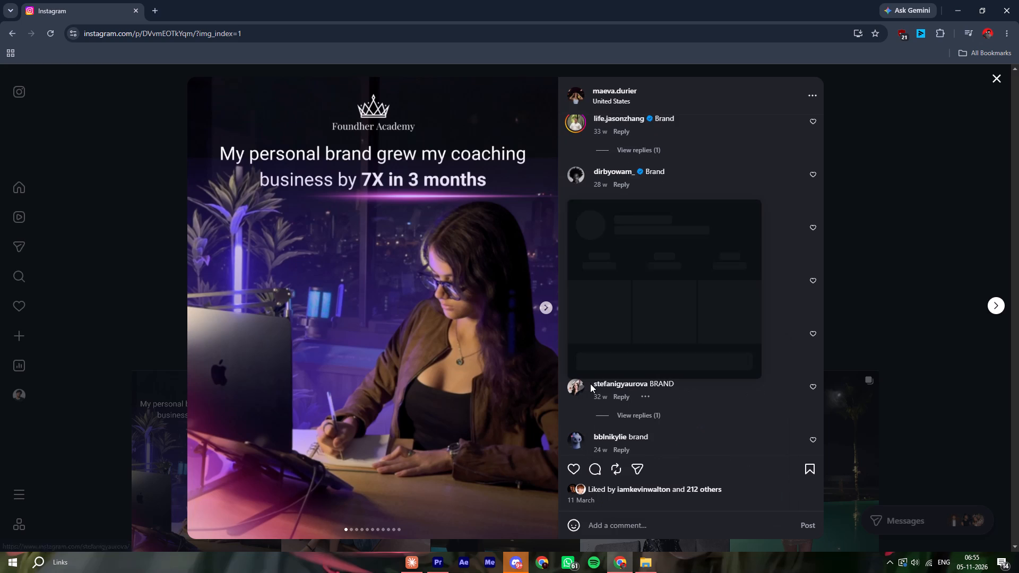
scroll(741, 423, down, 1)
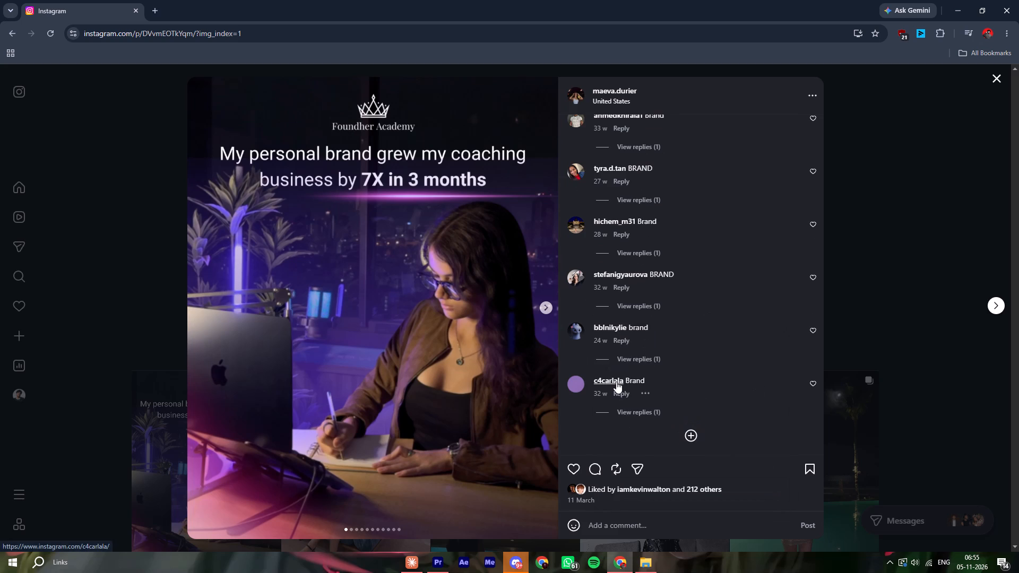
click(689, 437)
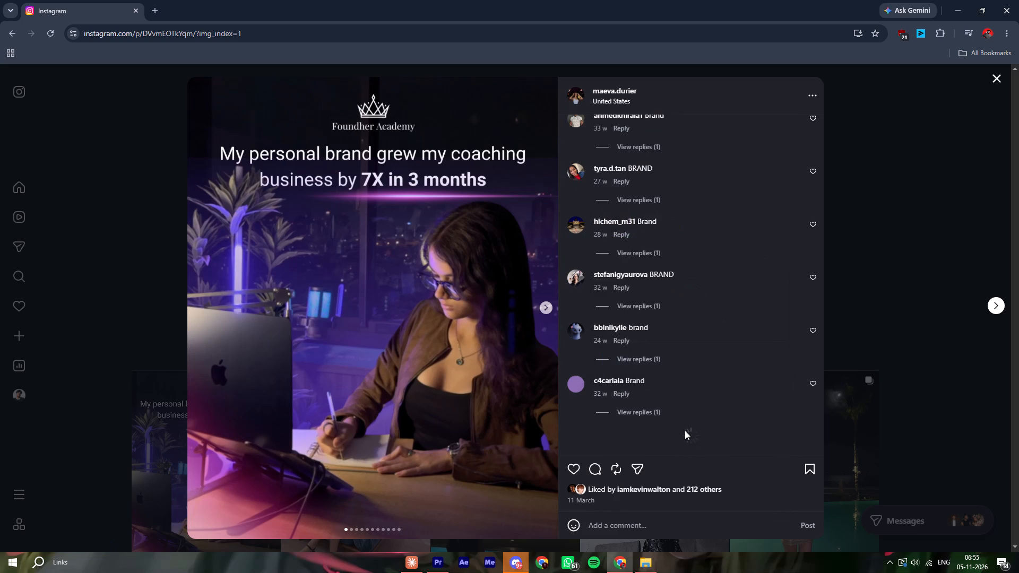
scroll(695, 384, down, 1)
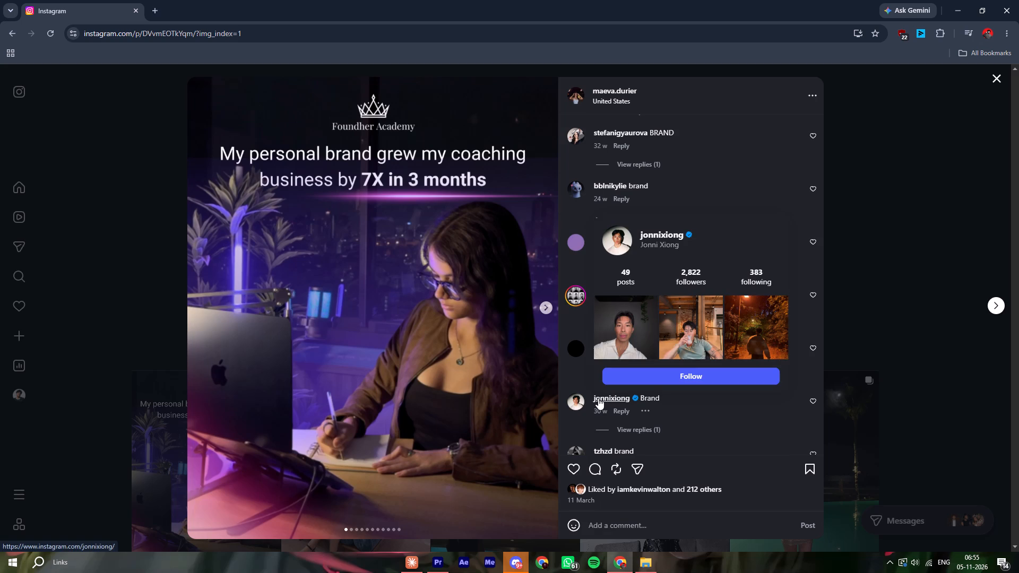
drag(598, 398, 271, 0)
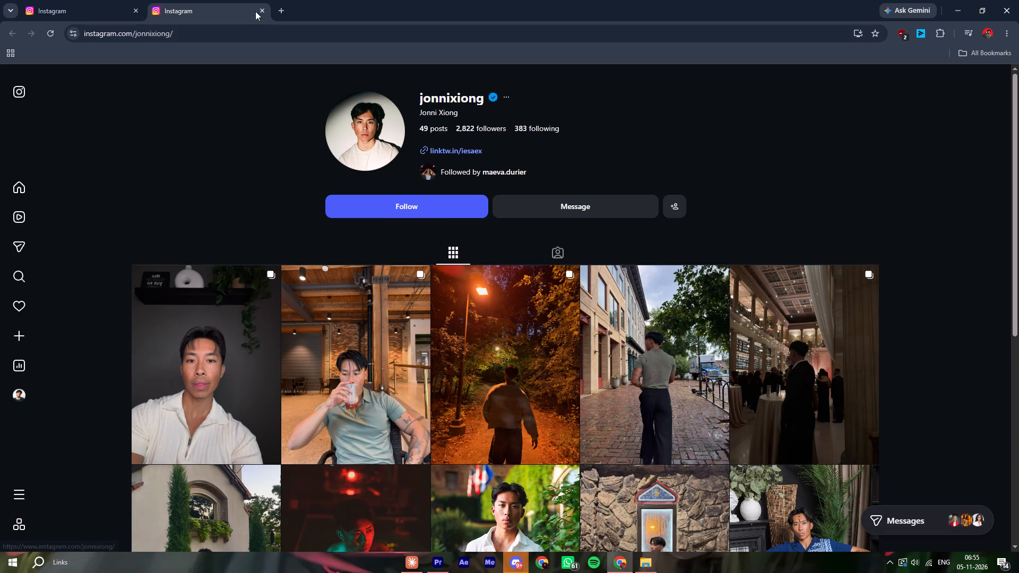
click(266, 14)
click(262, 12)
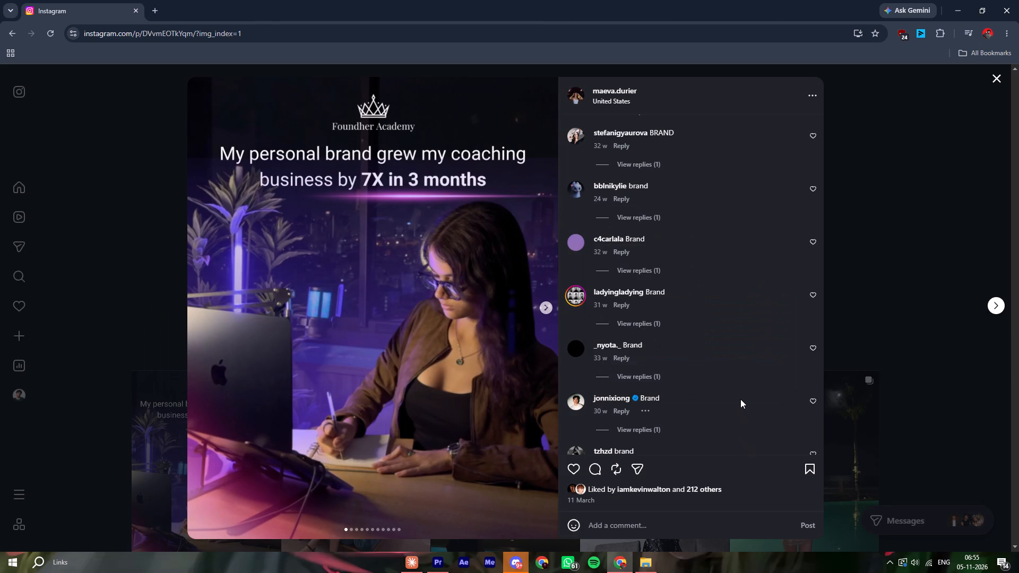
scroll(740, 399, down, 1)
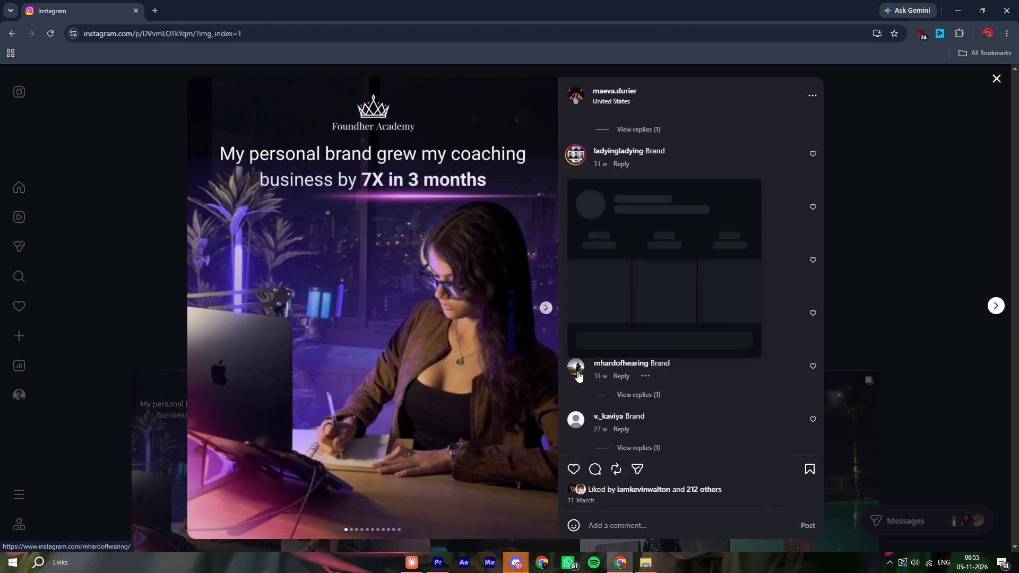
scroll(755, 395, down, 1)
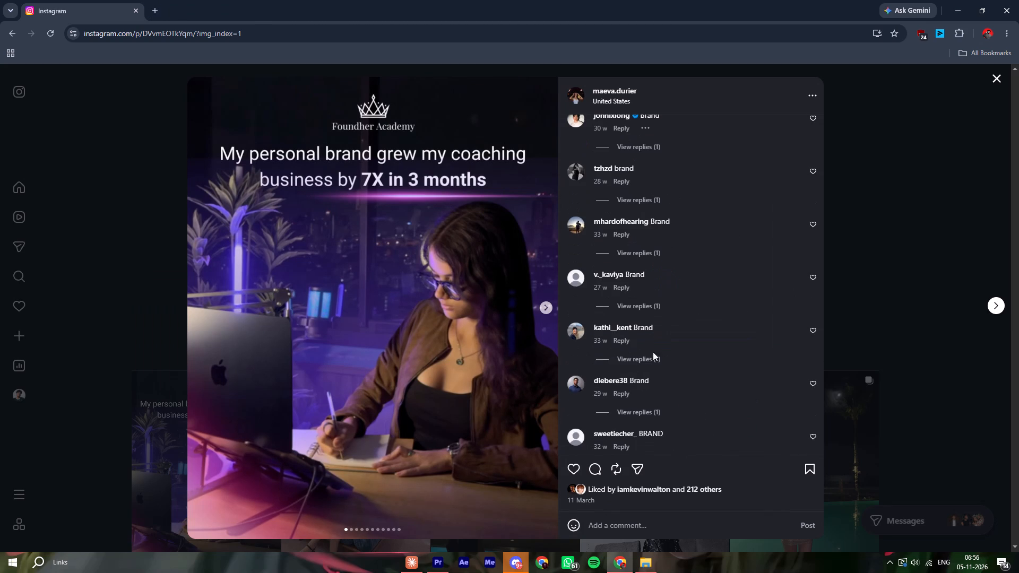
scroll(686, 385, down, 1)
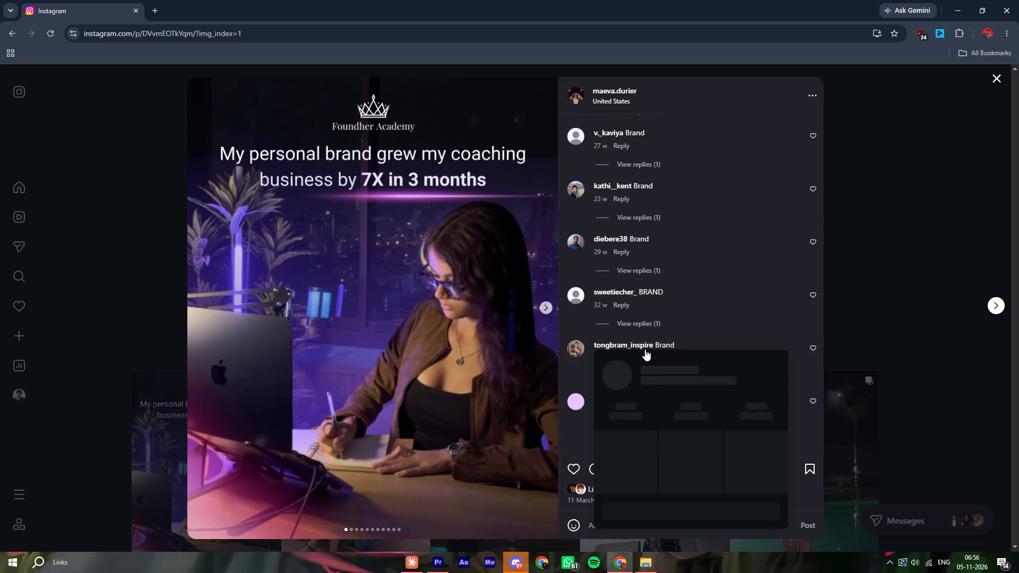
scroll(725, 418, down, 2)
click(679, 439)
click(690, 433)
scroll(717, 367, down, 3)
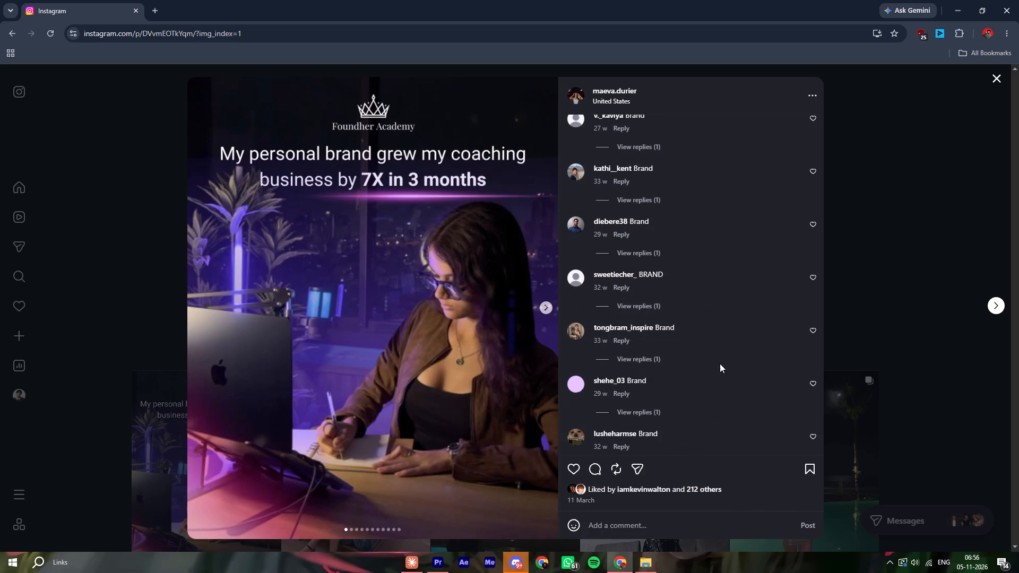
scroll(626, 413, down, 2)
scroll(730, 409, down, 2)
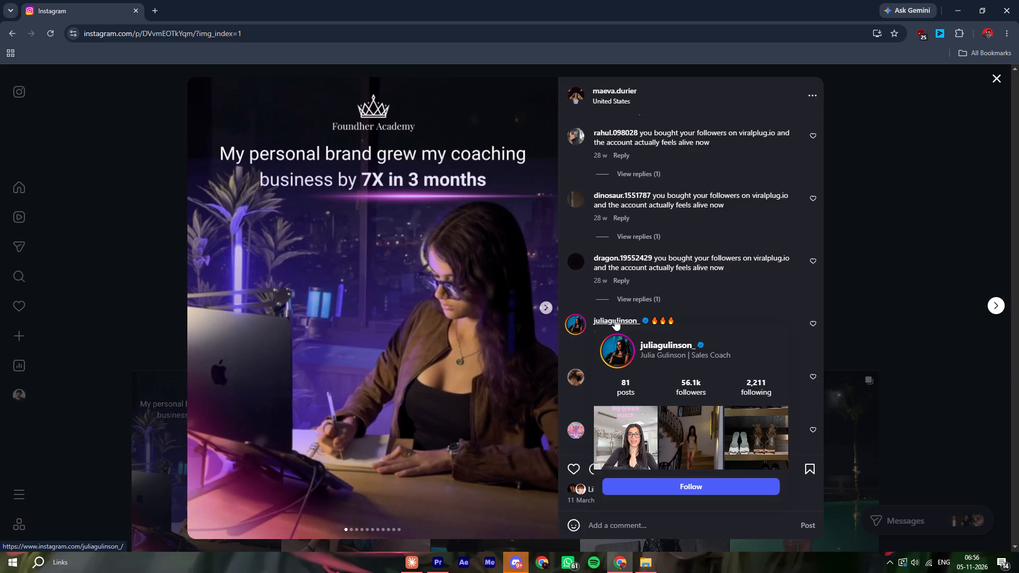
drag(615, 319, 497, 0)
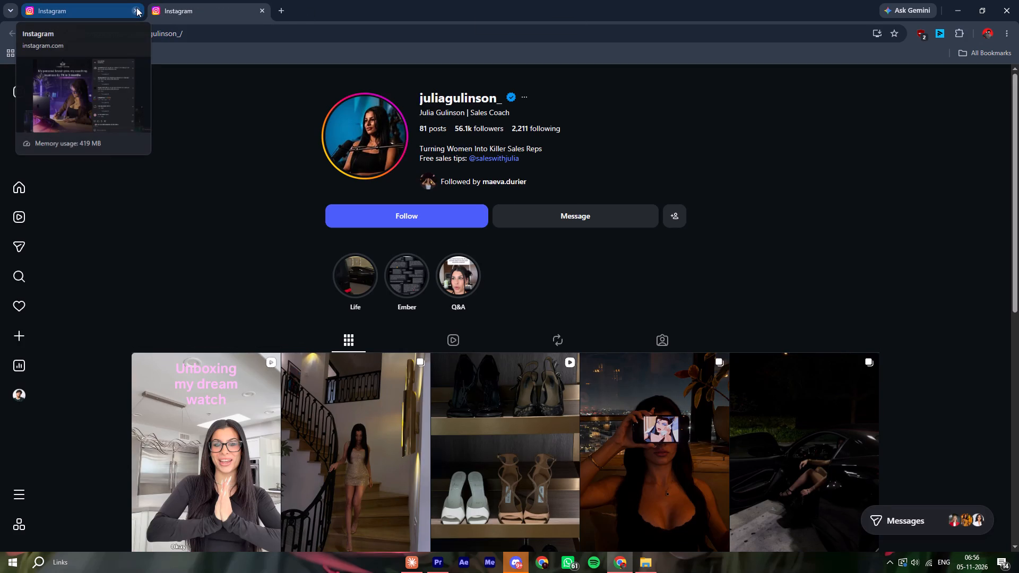
Switch to Adobe Premiere and save the 100k in skills project.
click(1018, 0)
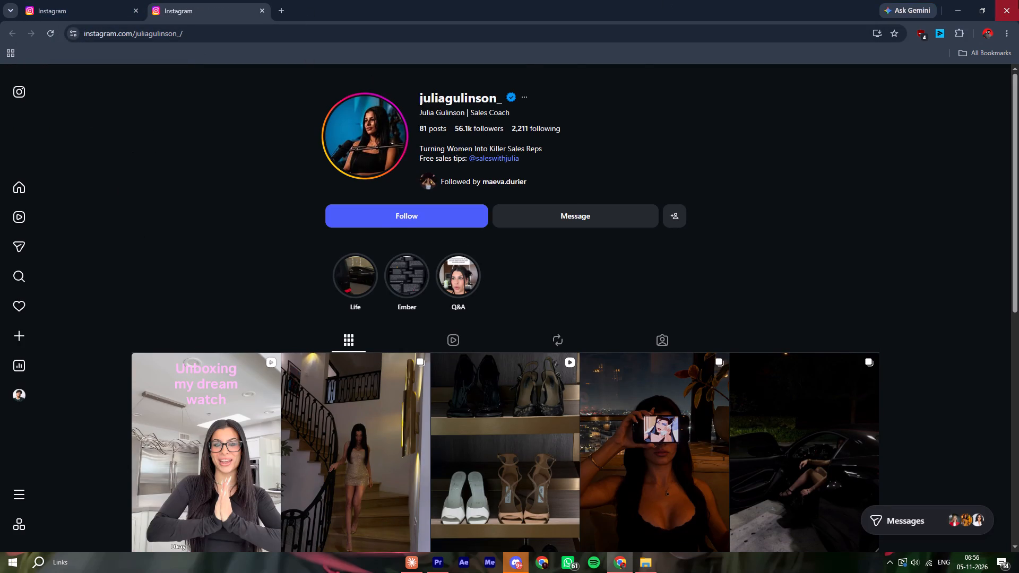
click(552, 30)
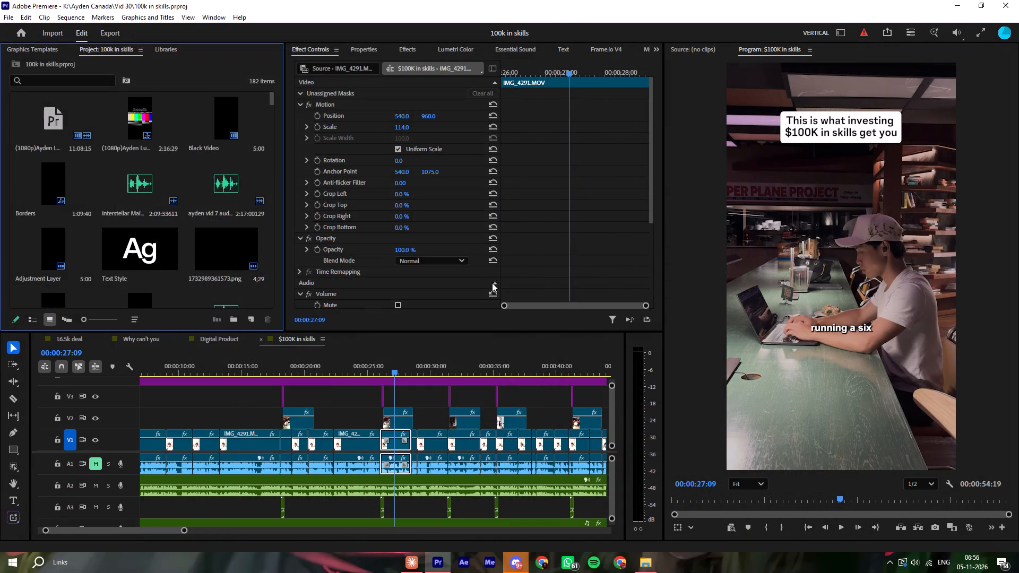
key(ctrl+s)
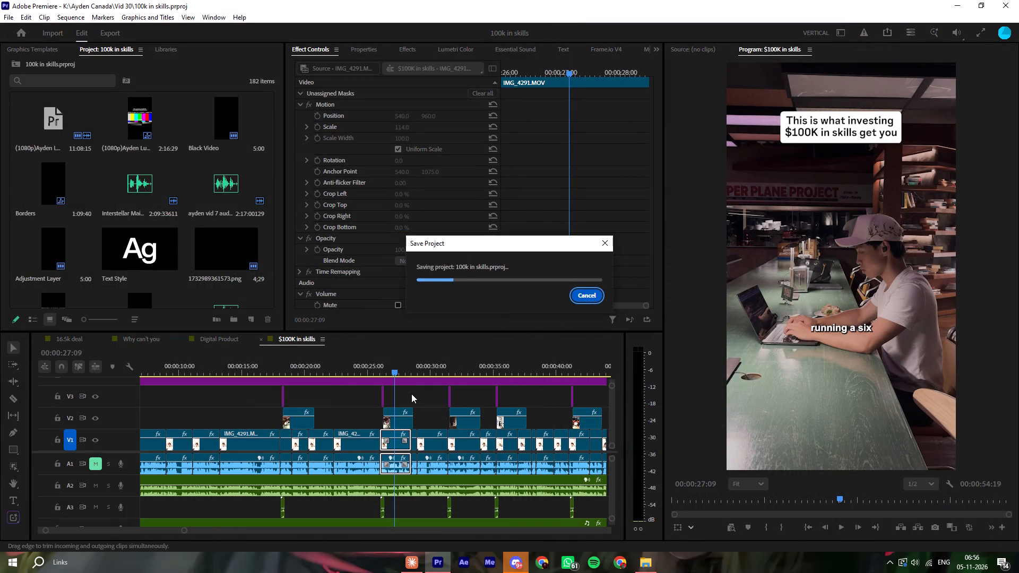
click(411, 394)
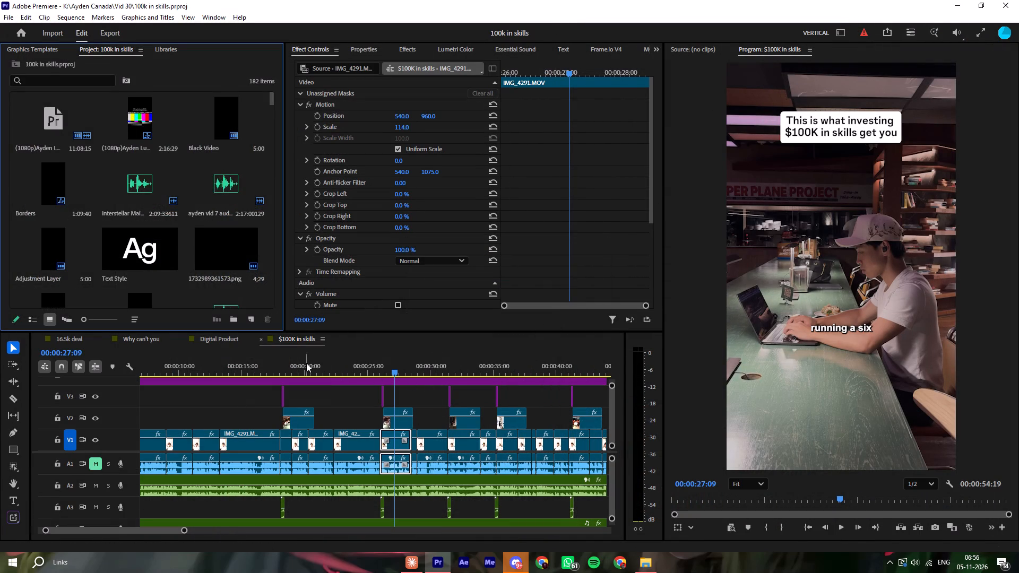
Play back the sequence around 26 seconds to check the timing of the laptop B-roll and its transition.
click(372, 362)
key(space)
click(422, 396)
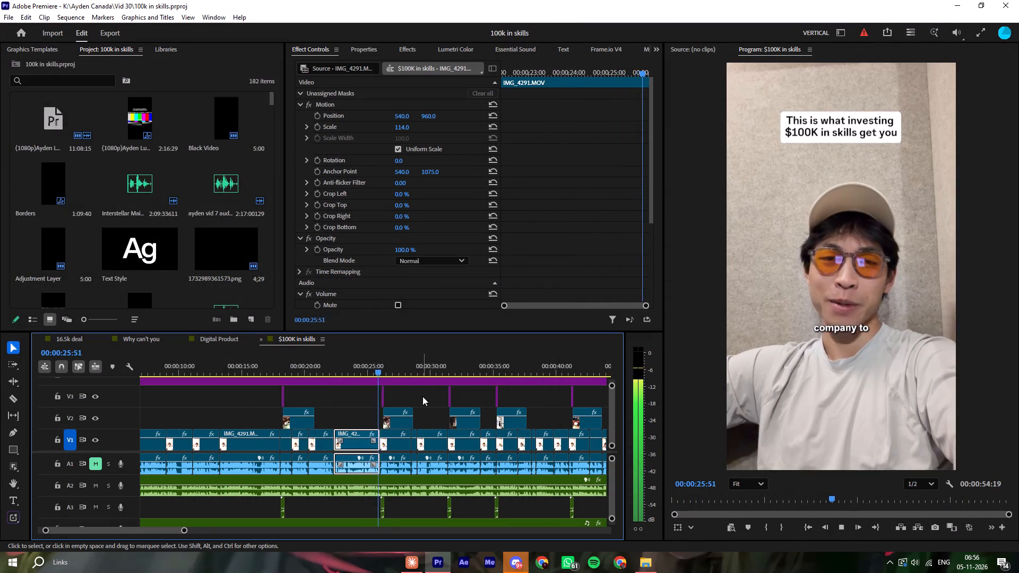
click(422, 396)
key(space)
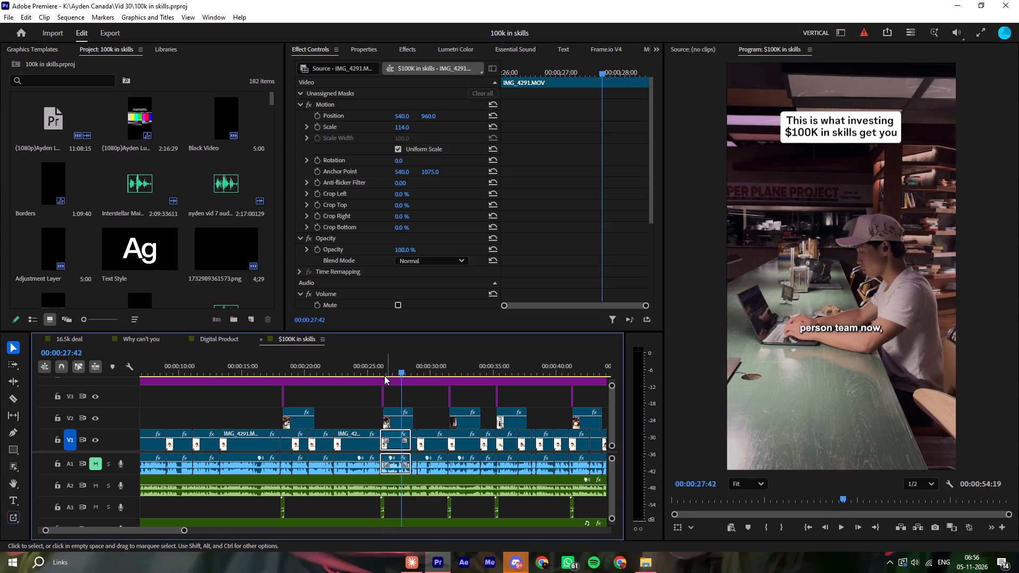
click(375, 363)
key(space)
key(space)
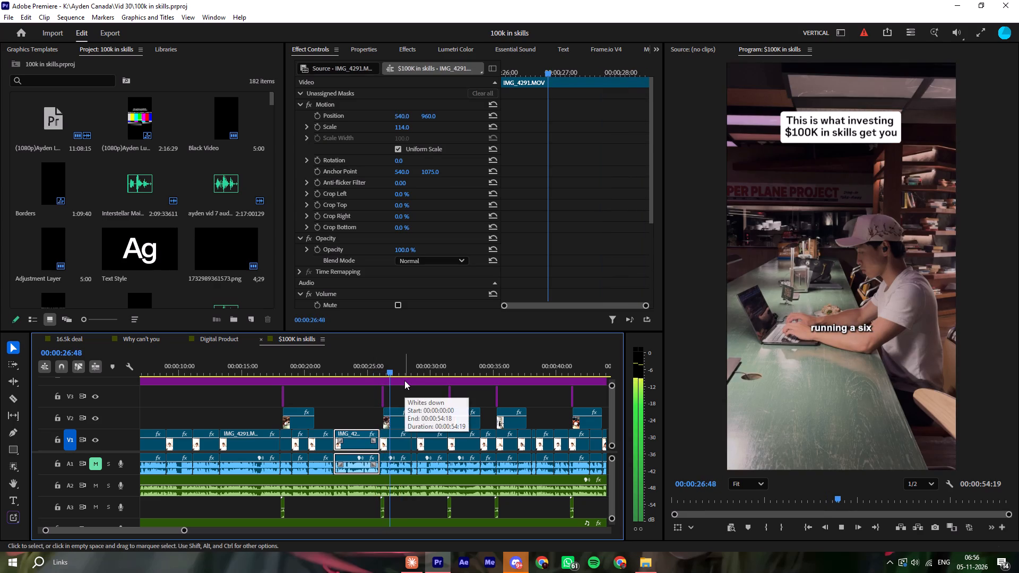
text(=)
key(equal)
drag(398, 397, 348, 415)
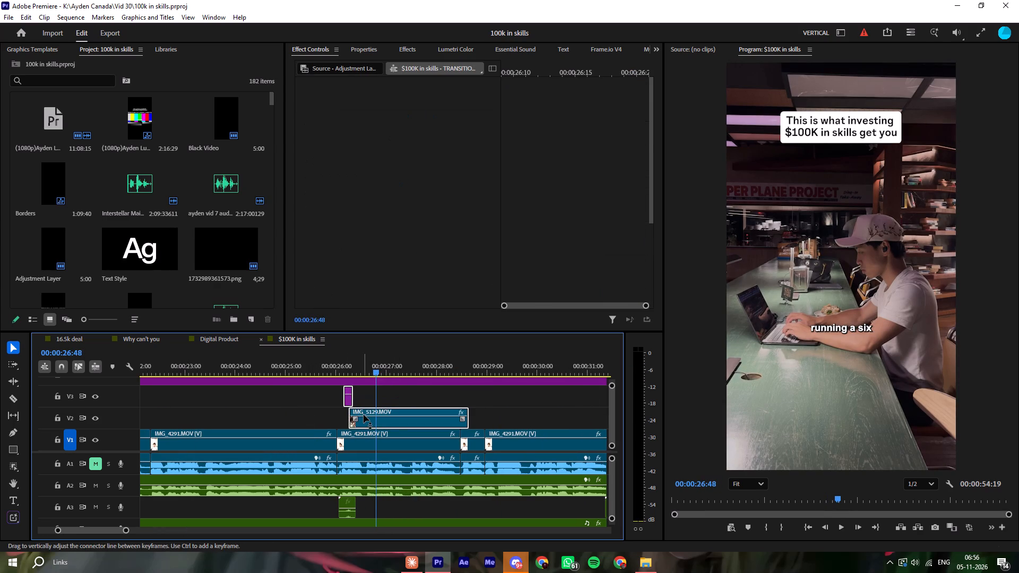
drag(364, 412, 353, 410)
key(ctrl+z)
Move the V3 transition, IMG_5129.MOV and the A3 sound effect earlier together, aligning IMG_5129.MOV's start with the V1 cut near 26 seconds.
drag(414, 397, 339, 410)
shift+drag(390, 516, 349, 516)
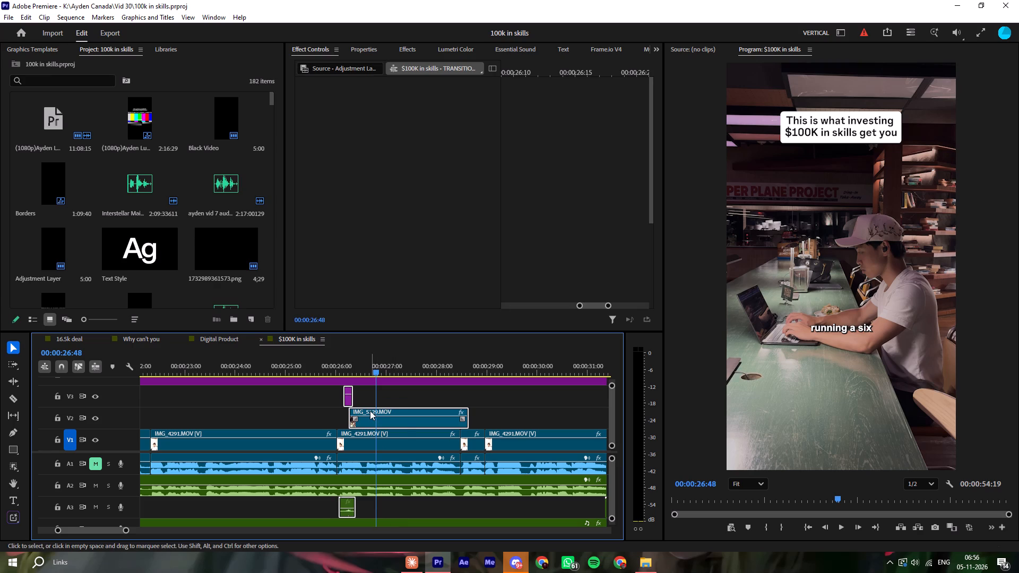
drag(369, 411, 356, 411)
Trim the end of IMG_5129.MOV on V2 to line up with the V1 cut near 28.5 seconds.
click(435, 379)
click(458, 413)
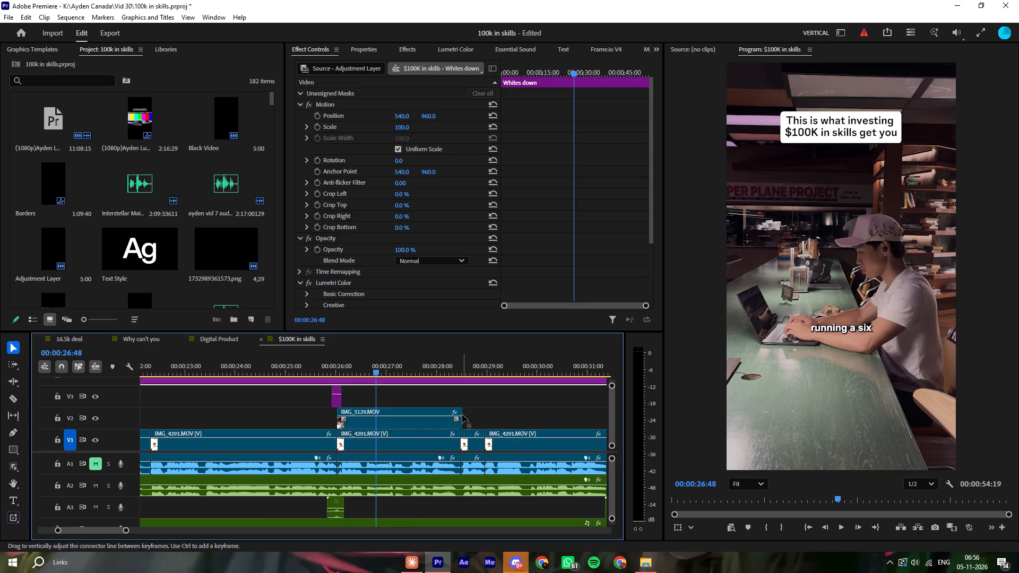
key(space)
click(496, 405)
click(467, 414)
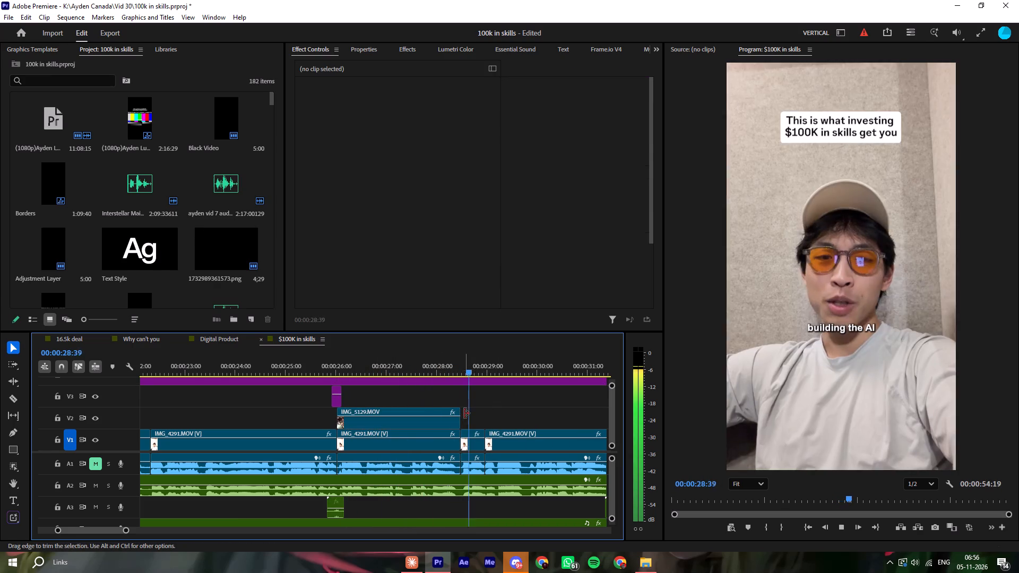
Play back the retimed IMG_5129.MOV section from just before the cut near 26 seconds.
click(331, 366)
key(space)
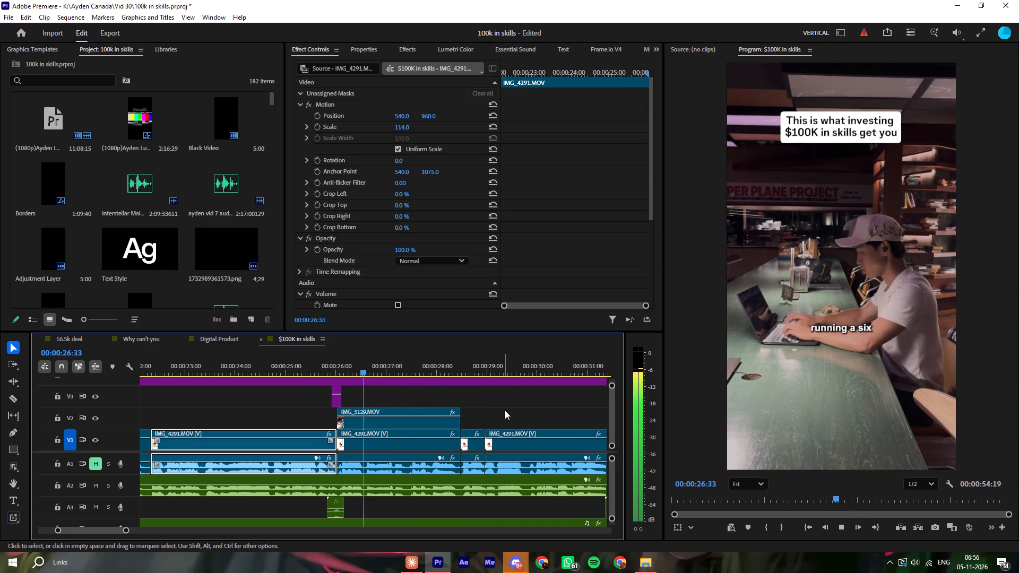
click(508, 410)
key(space)
Start a media import into the project and go to the Downloads folder.
scroll(184, 286, down, 4)
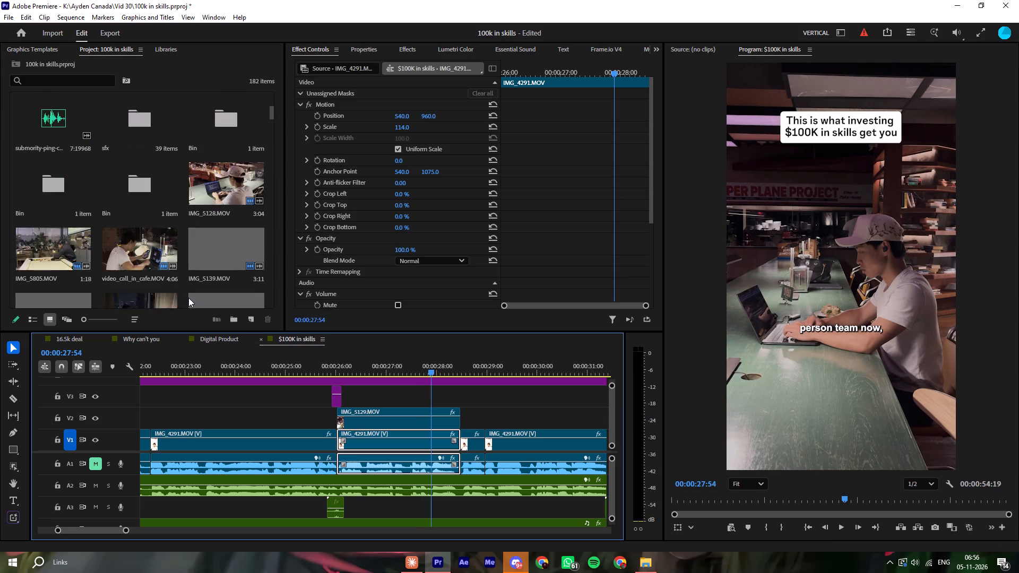
scroll(188, 298, down, 6)
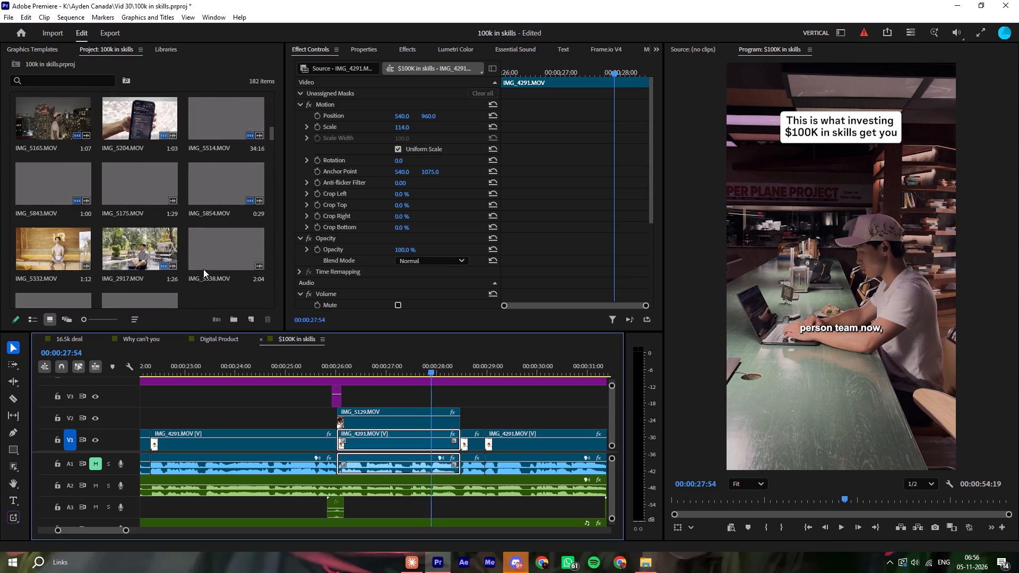
scroll(203, 268, down, 2)
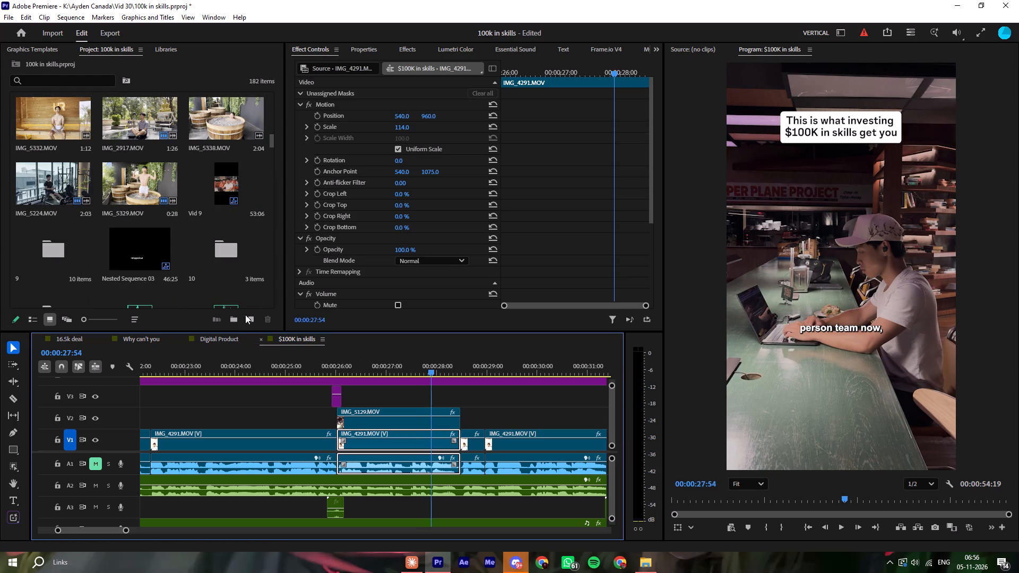
double_click(180, 204)
click(34, 250)
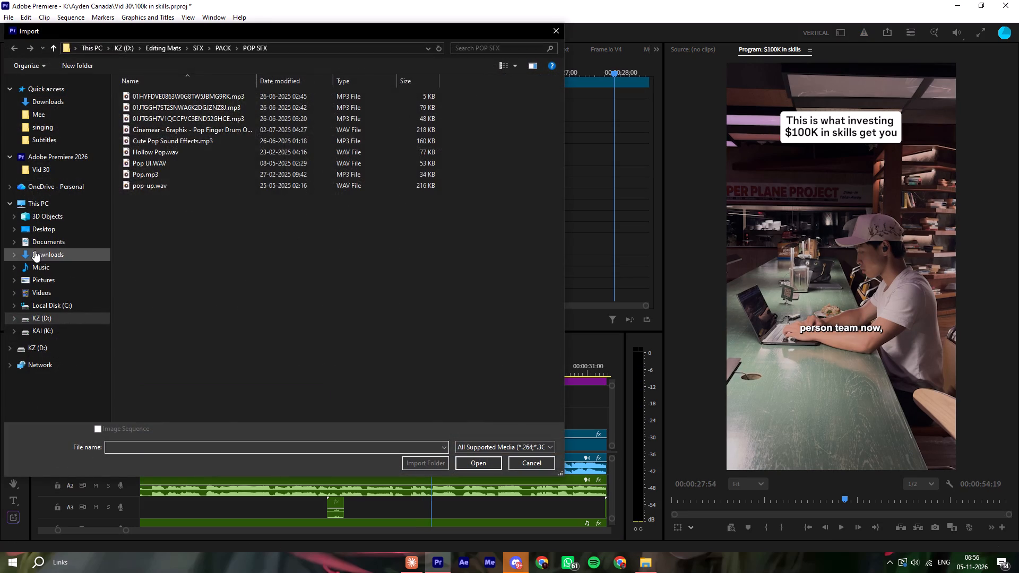
Look through the media files in the Downloads folder, including the earlier-this-year items, for material to import.
scroll(359, 270, down, 2)
scroll(416, 291, down, 2)
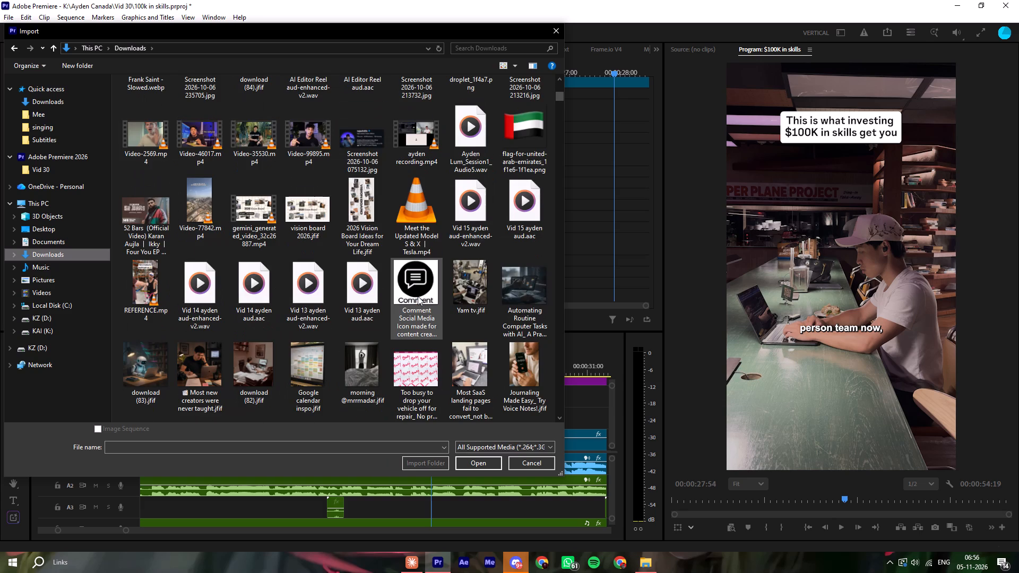
scroll(418, 296, down, 2)
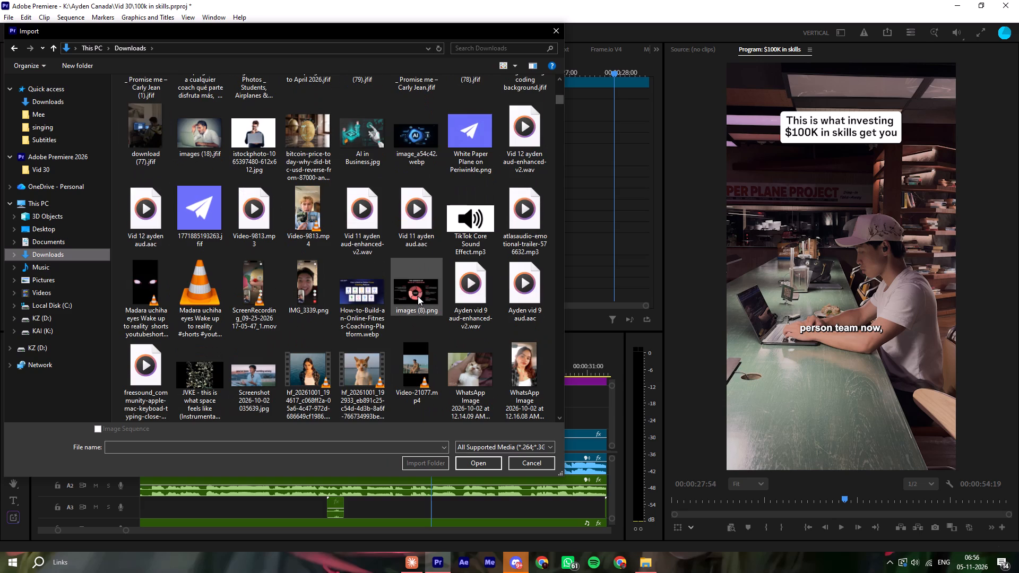
scroll(418, 296, down, 2)
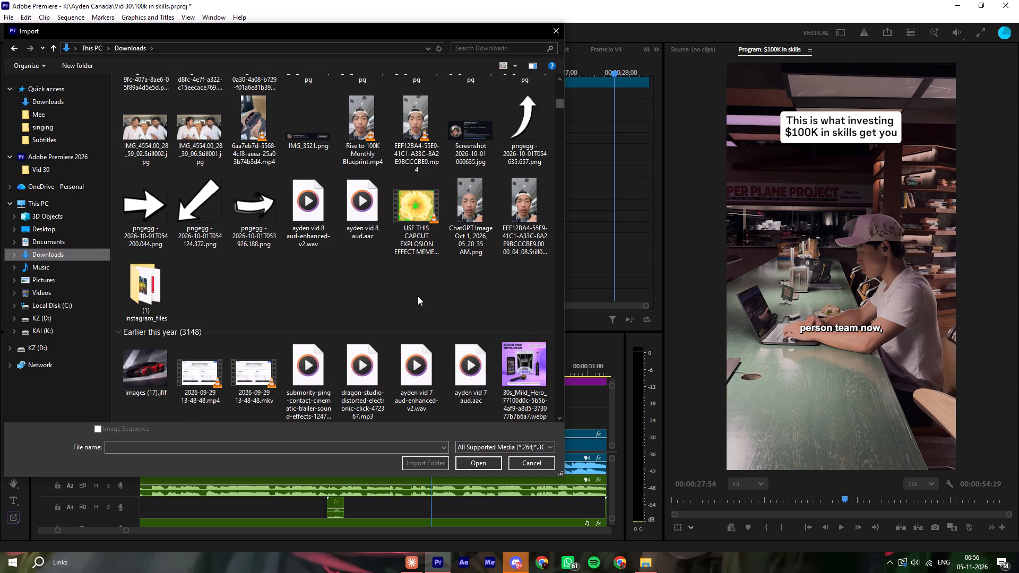
scroll(418, 296, down, 4)
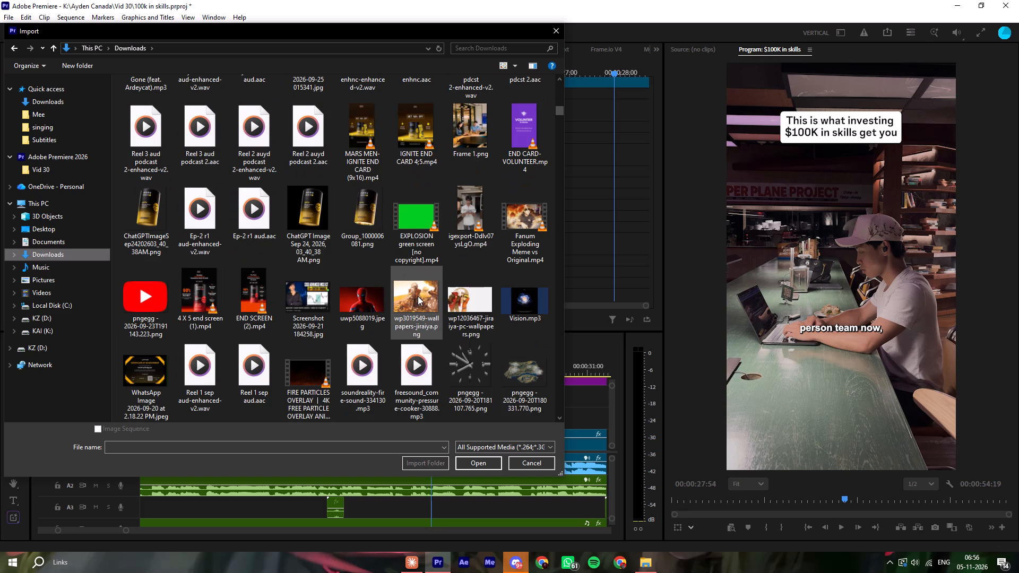
scroll(418, 296, down, 2)
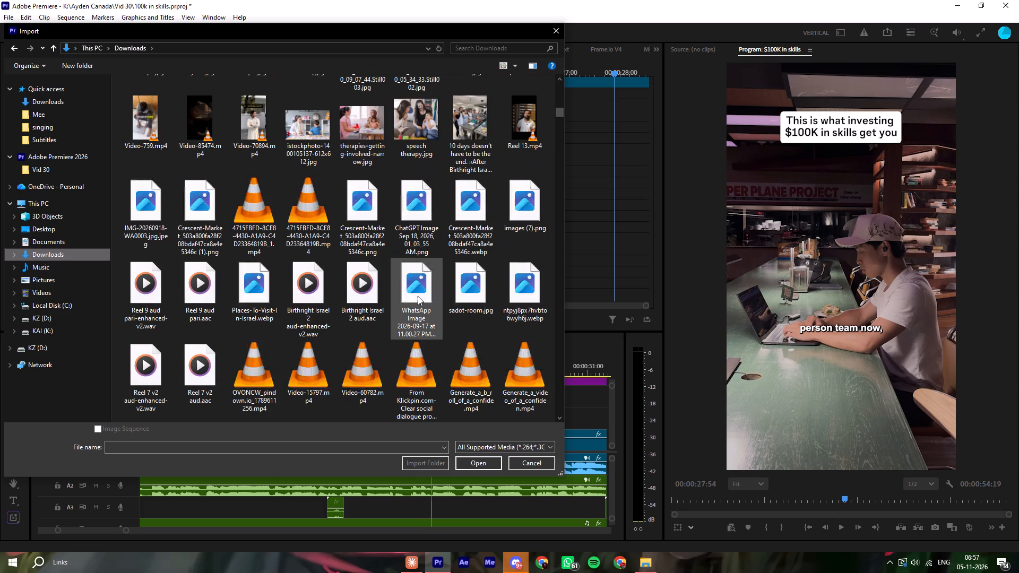
scroll(418, 296, down, 2)
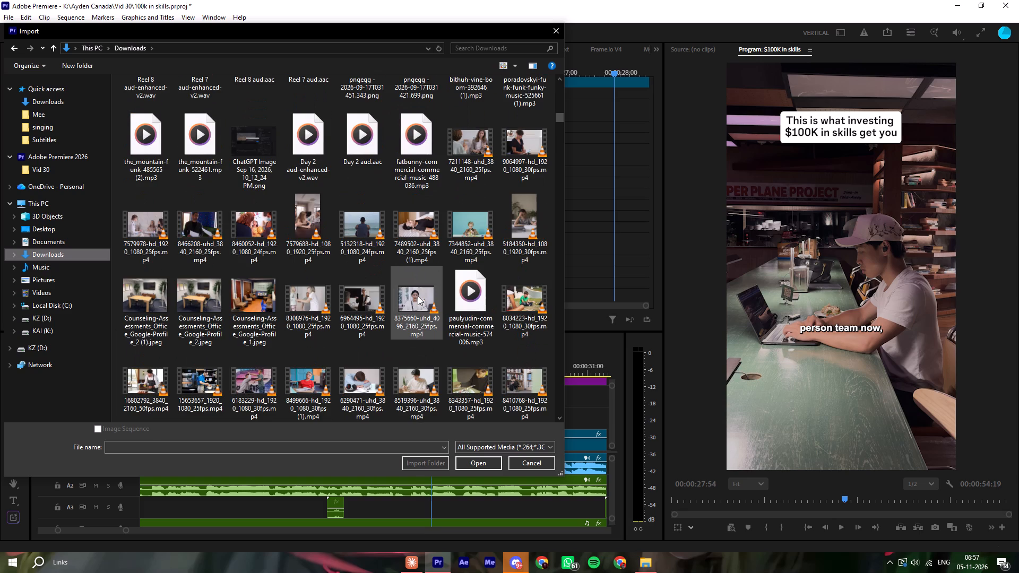
scroll(418, 296, down, 2)
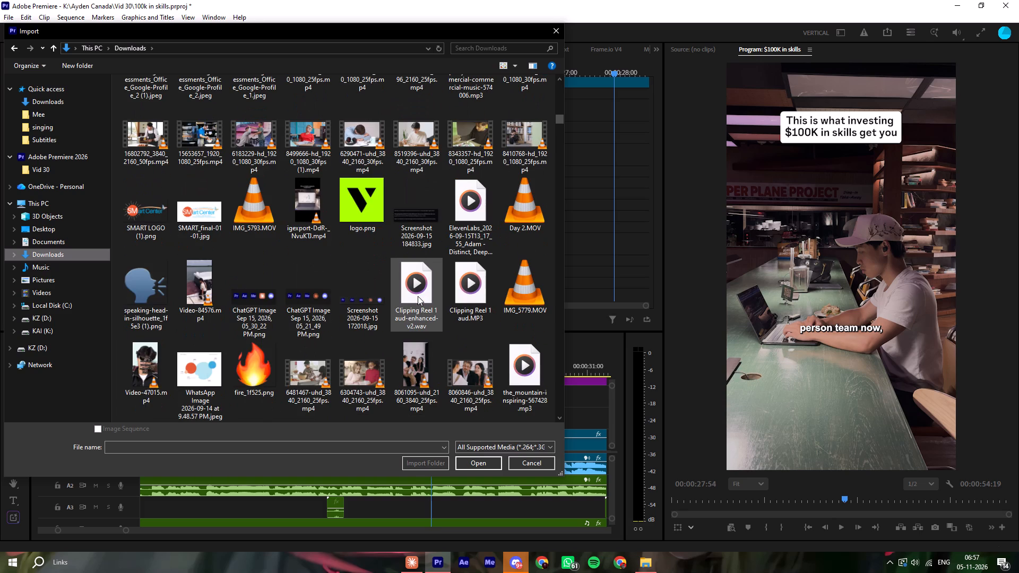
scroll(418, 296, down, 2)
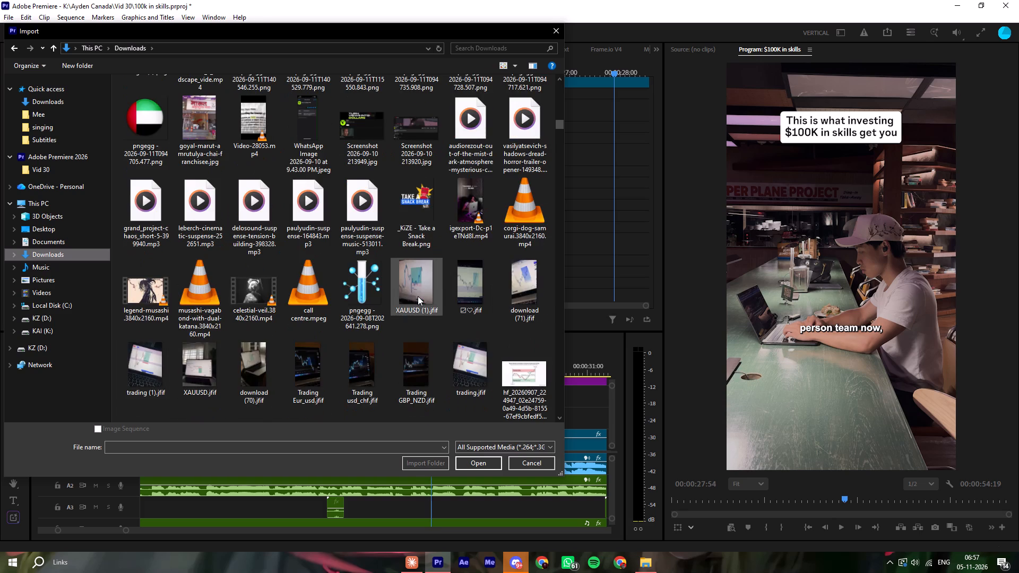
scroll(418, 296, down, 2)
scroll(418, 296, up, 6)
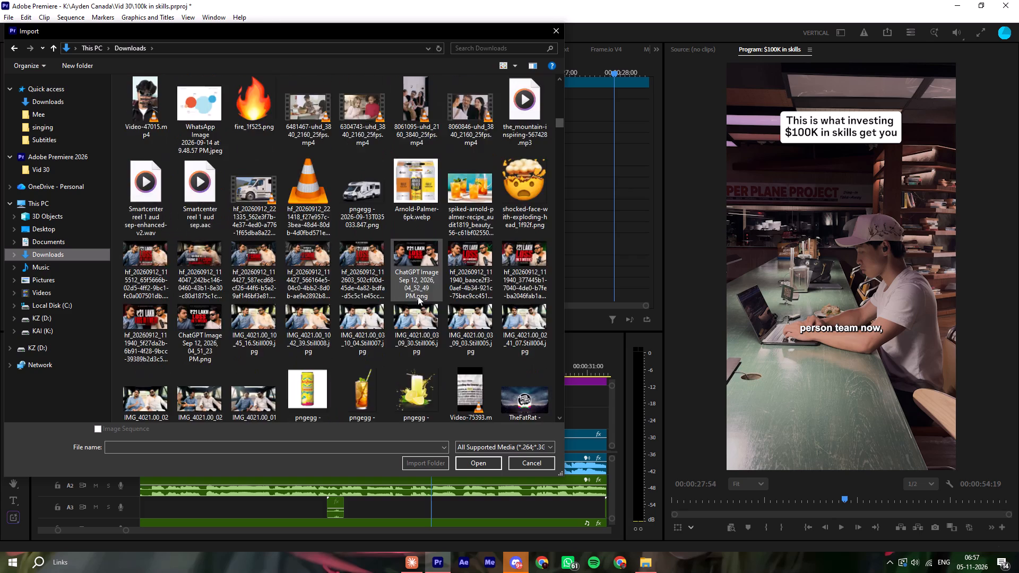
scroll(418, 296, up, 11)
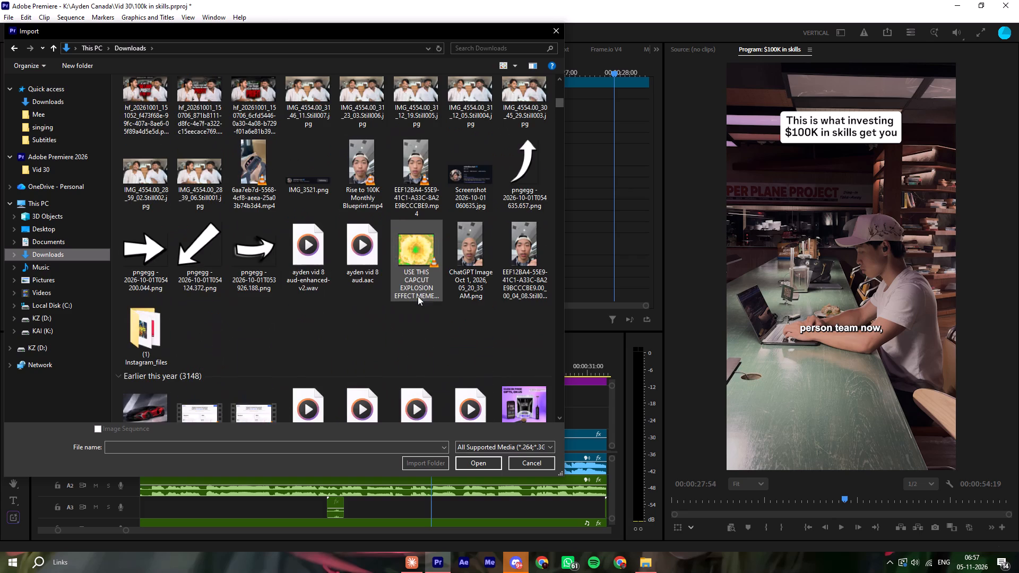
scroll(418, 296, up, 2)
scroll(418, 296, down, 1)
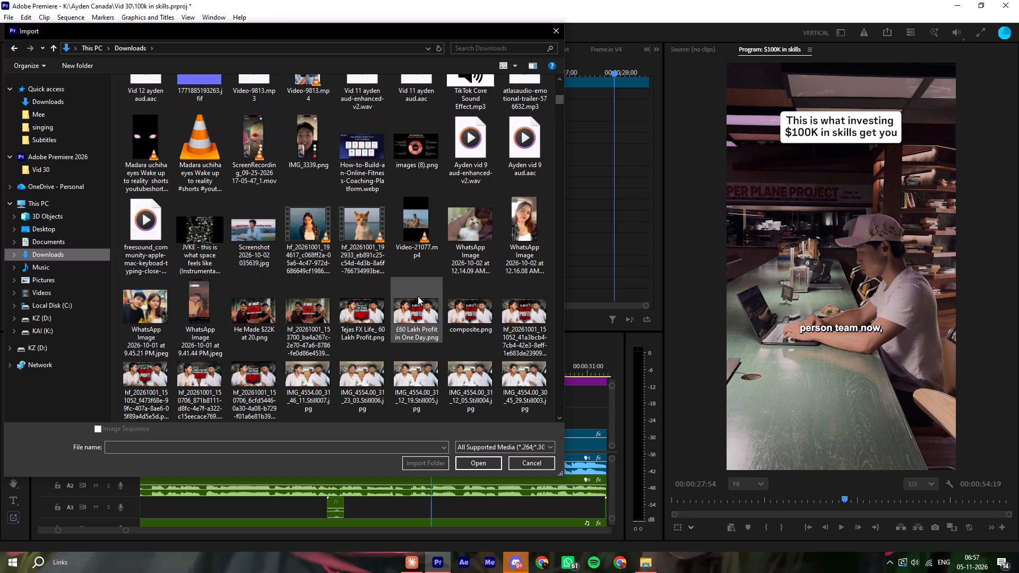
scroll(418, 296, down, 1)
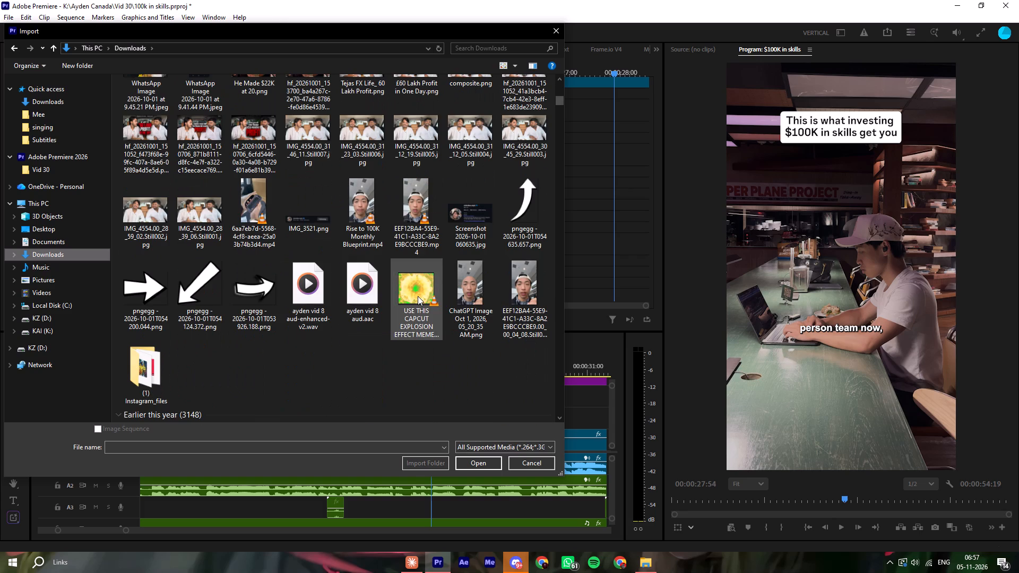
scroll(418, 296, up, 1)
scroll(418, 296, down, 2)
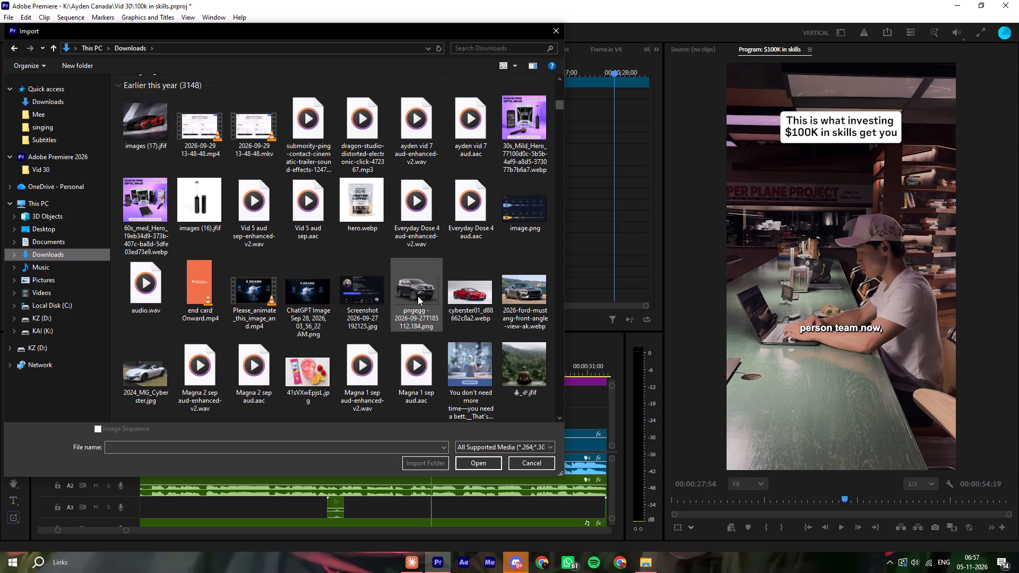
scroll(418, 296, down, 1)
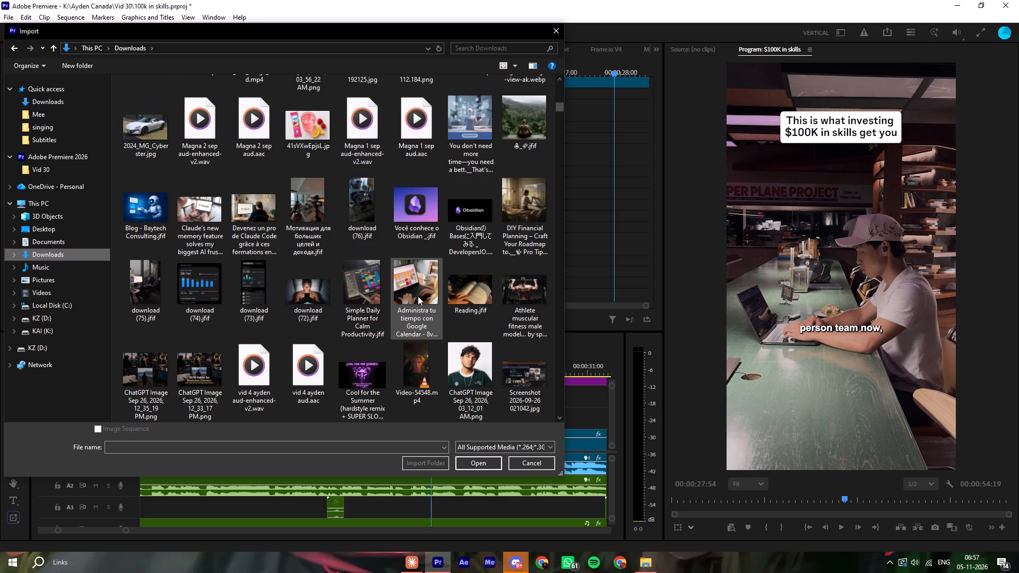
scroll(418, 296, down, 1)
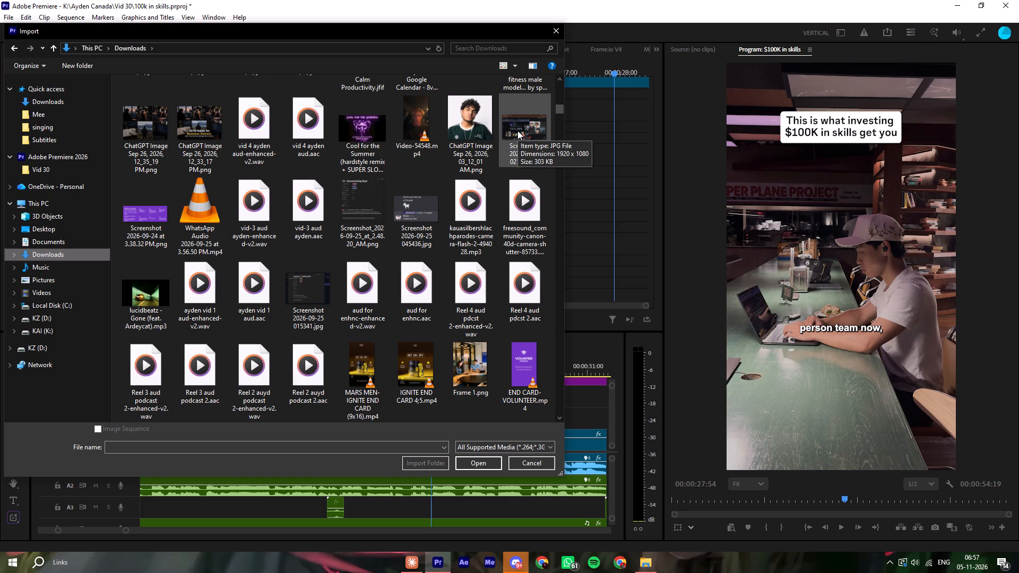
Look back through the Downloads folder up to its newest files for material, and leave the import without choosing any file.
scroll(494, 223, up, 4)
scroll(487, 275, up, 1)
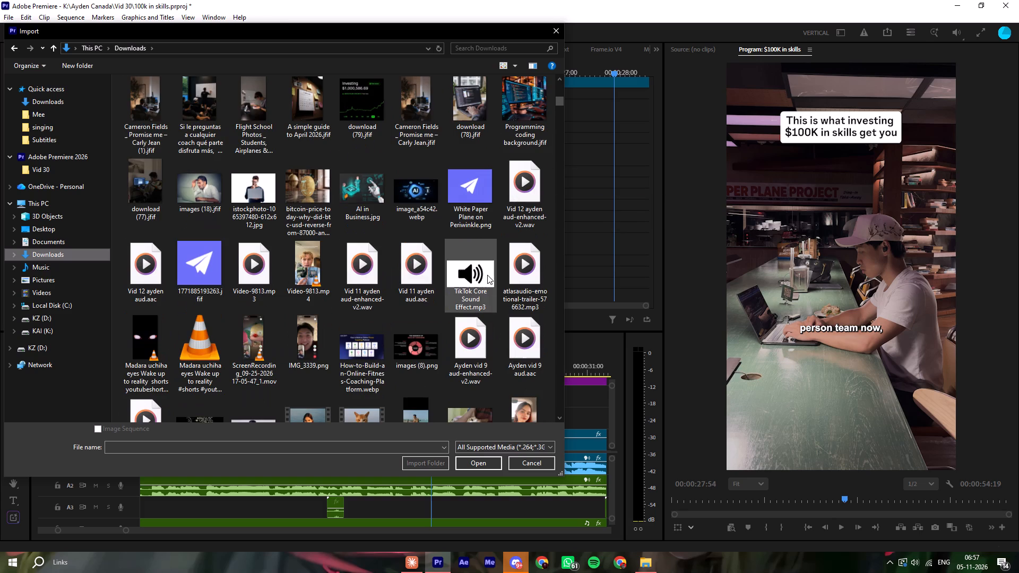
scroll(487, 275, up, 1)
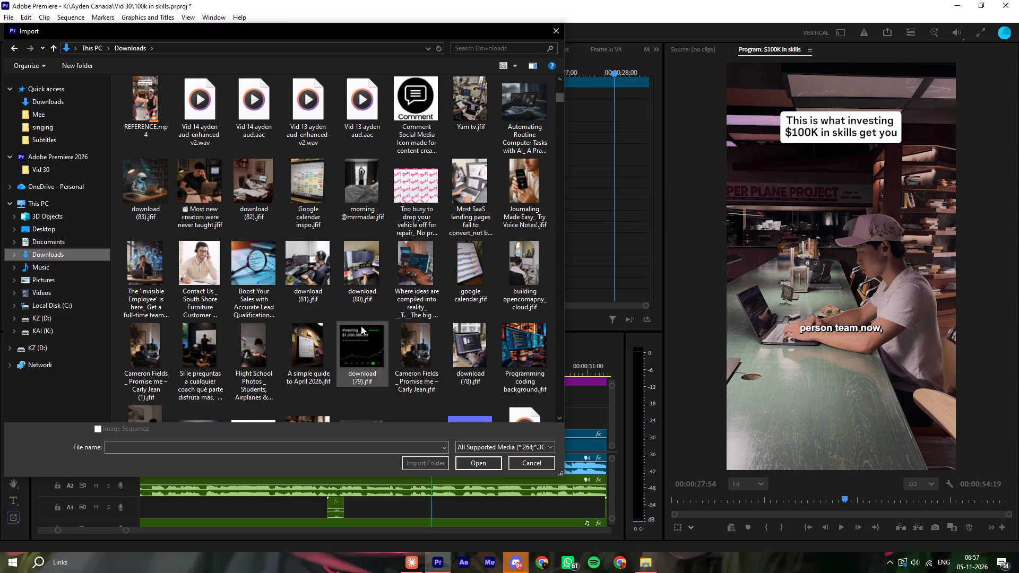
scroll(380, 226, up, 1)
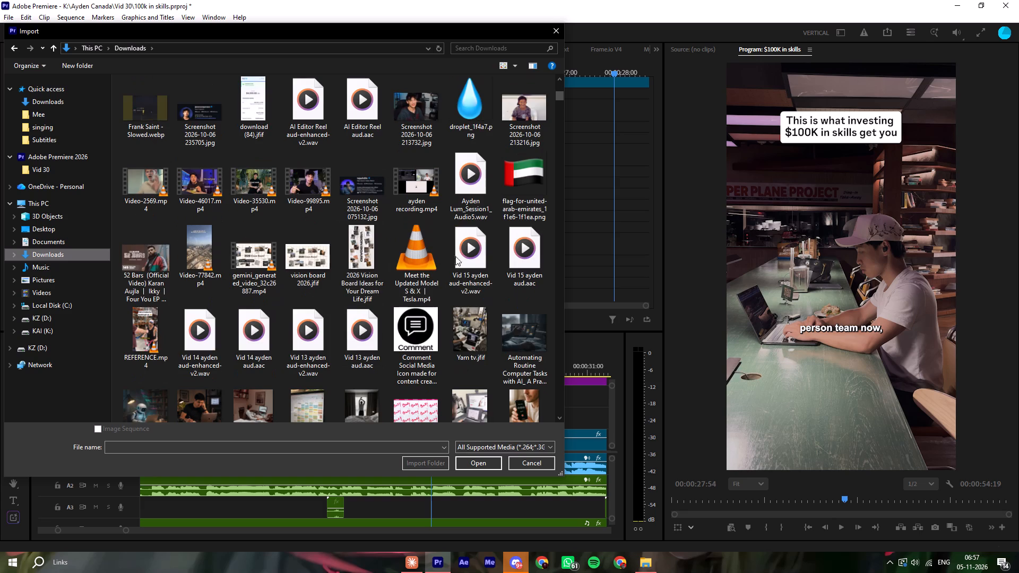
scroll(420, 285, up, 1)
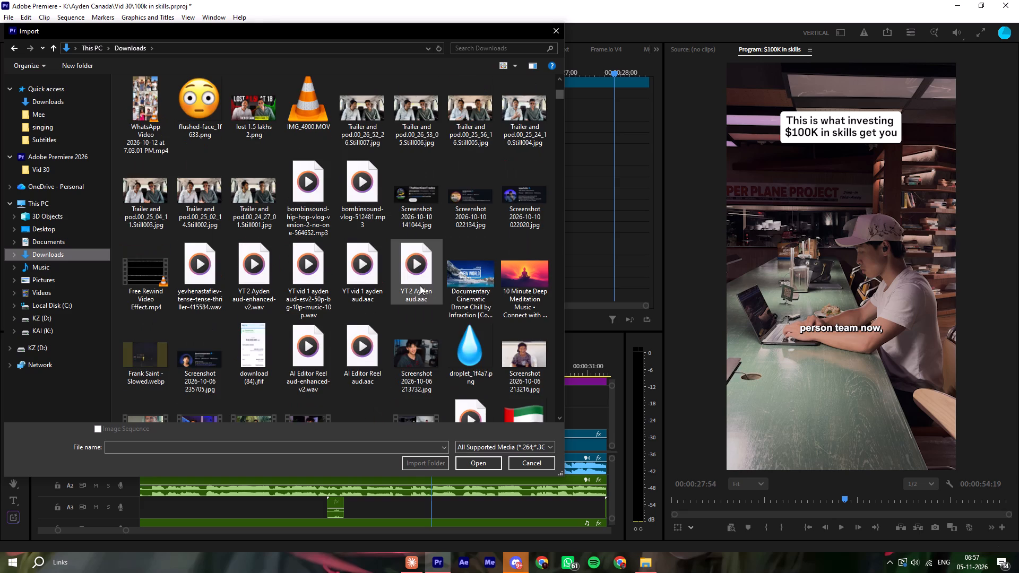
scroll(280, 277, up, 1)
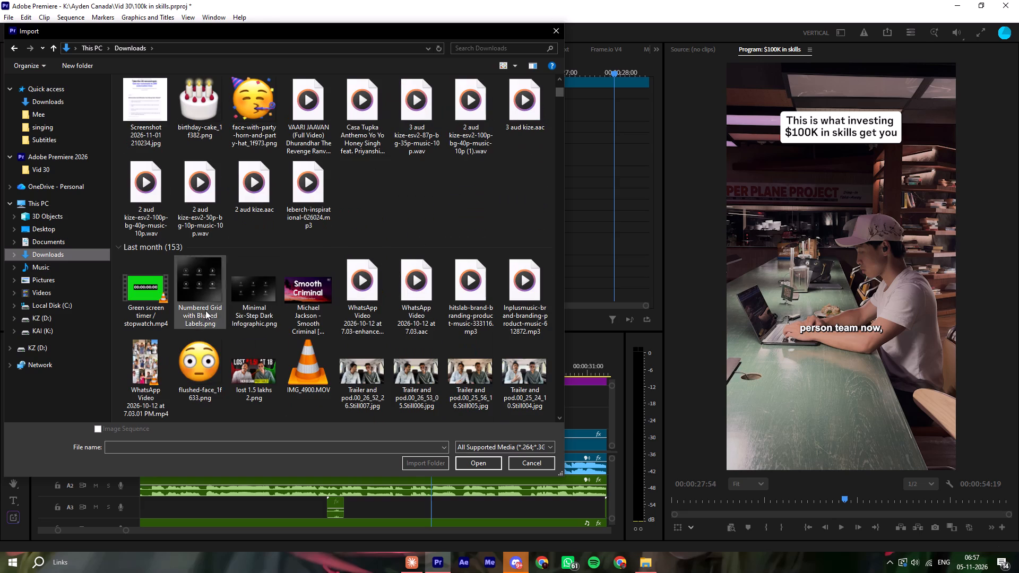
scroll(448, 271, up, 1)
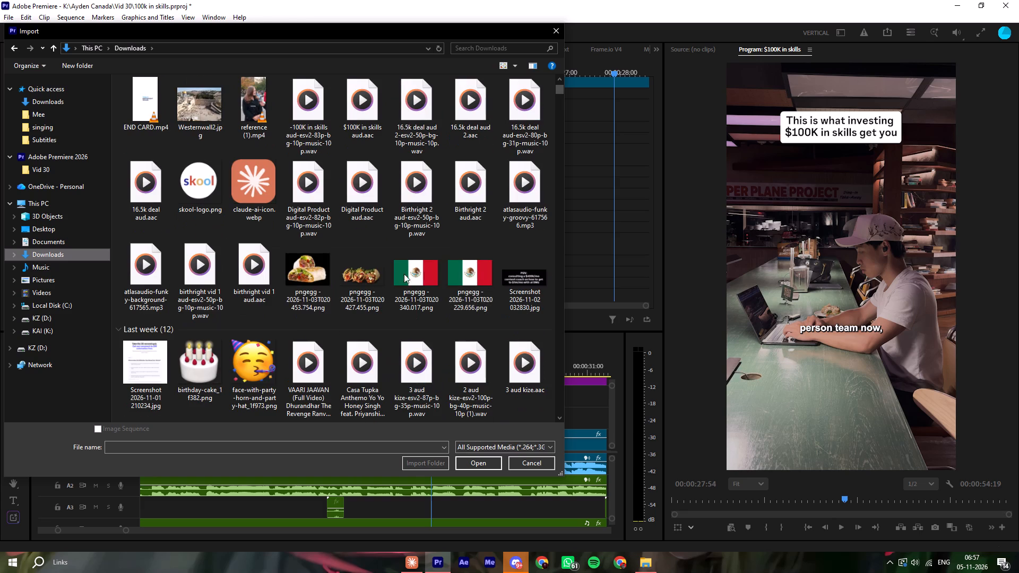
scroll(465, 299, up, 1)
scroll(370, 229, up, 1)
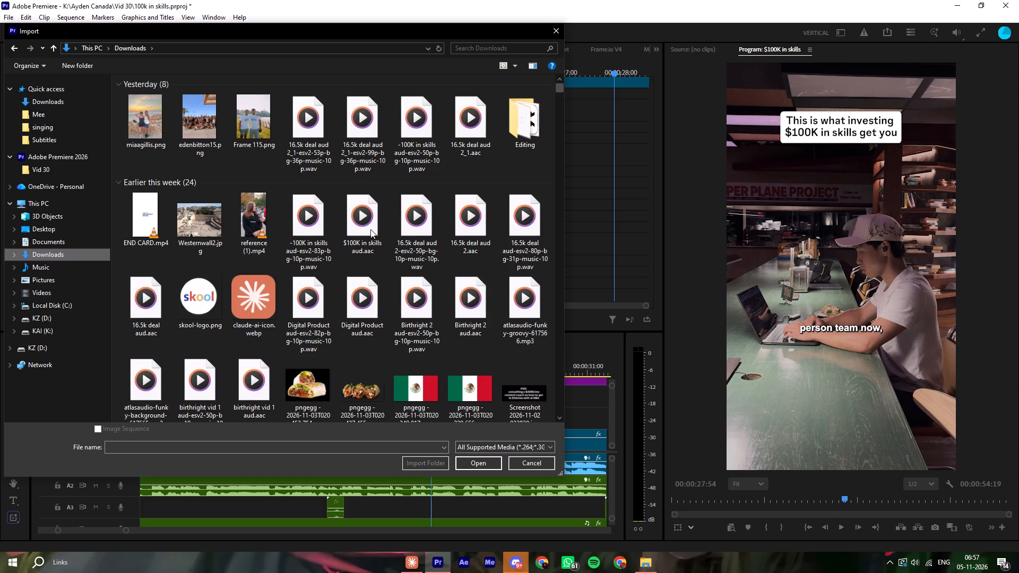
click(559, 23)
click(558, 29)
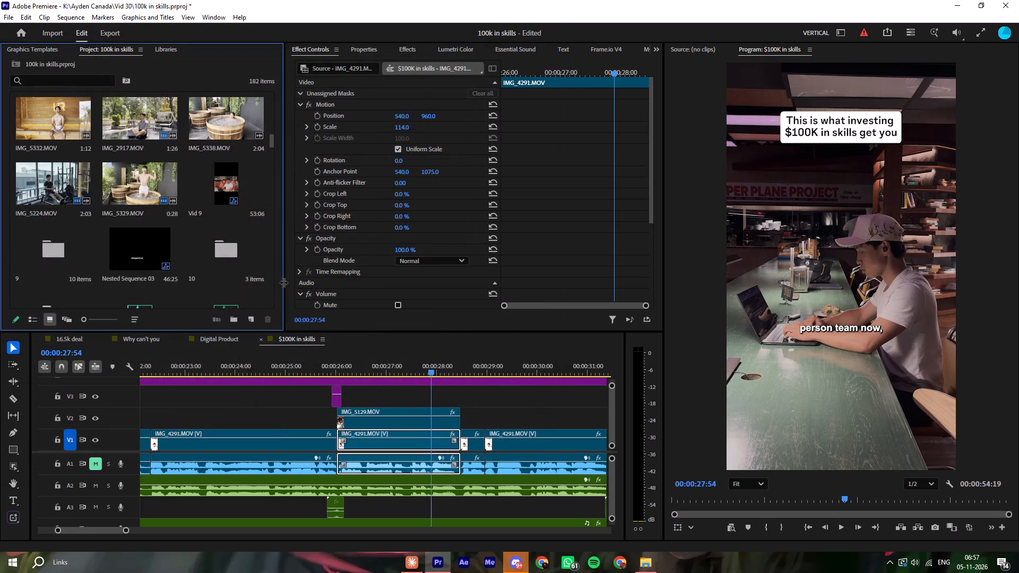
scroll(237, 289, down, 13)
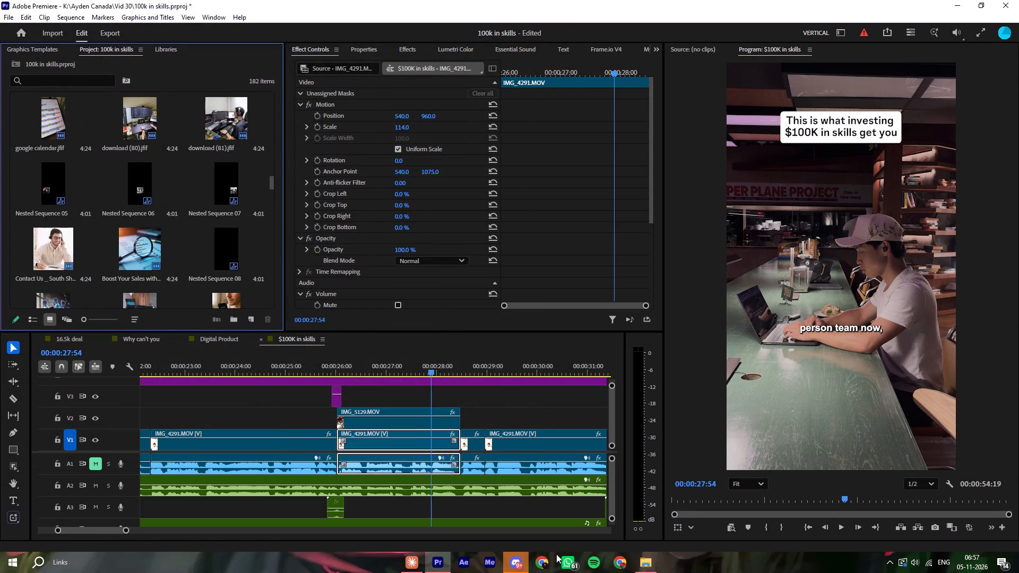
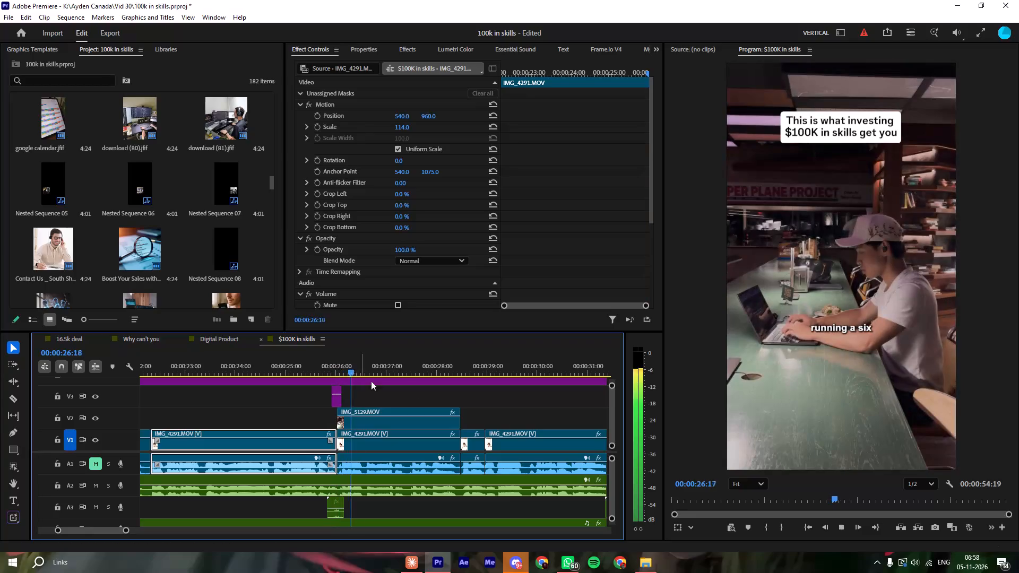
Review the running playback of the IMG_5129.MOV B-roll section and stop it just before 28 seconds.
click(478, 403)
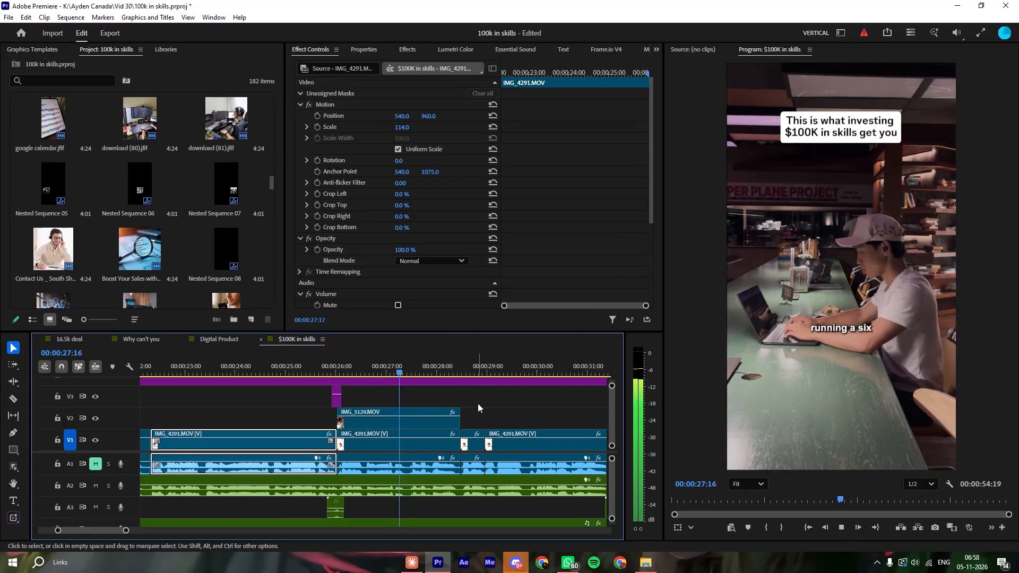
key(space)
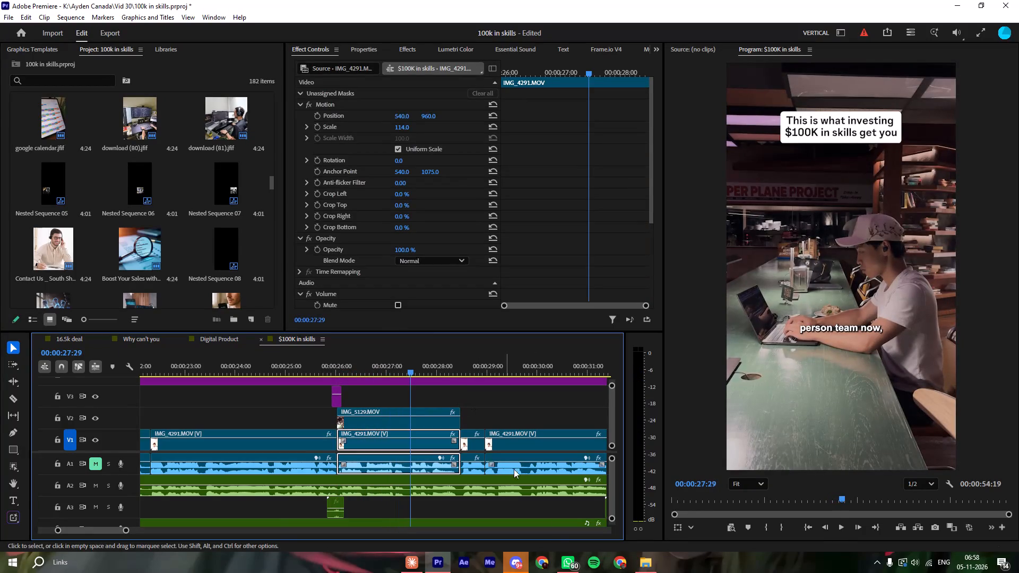
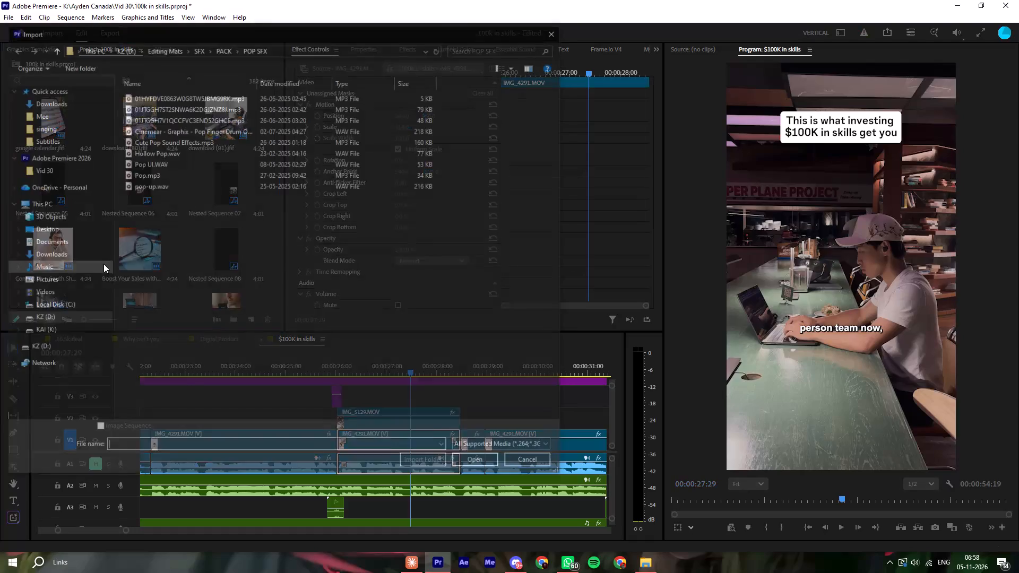
Import image.png from today's files in the Downloads folder into the project.
click(73, 247)
click(55, 256)
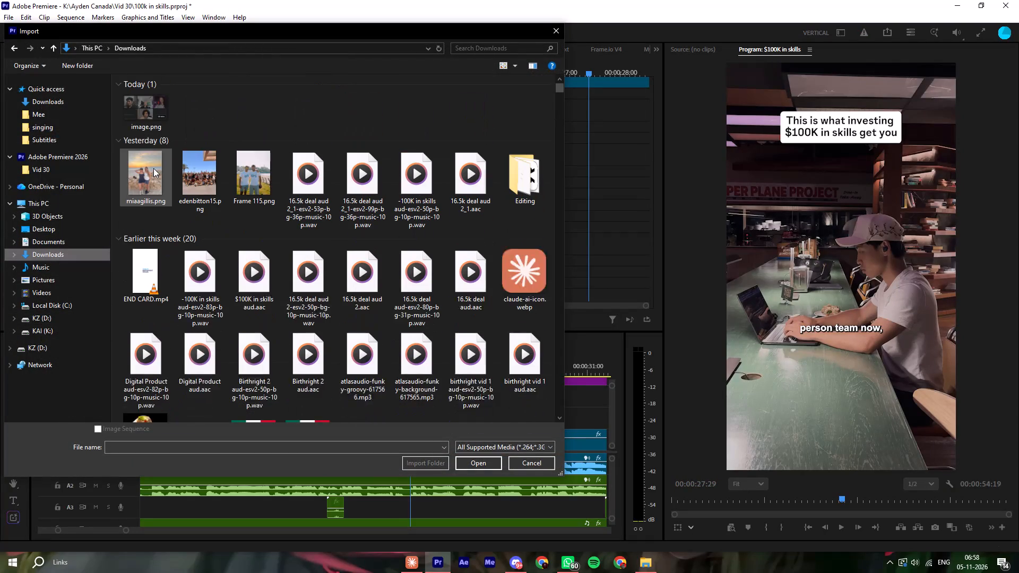
click(148, 106)
click(468, 465)
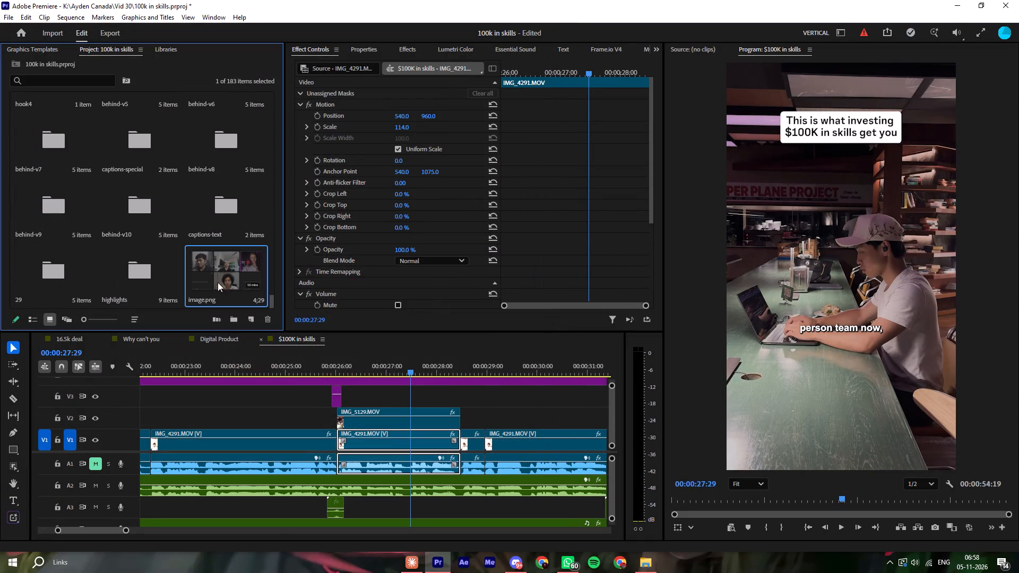
Replace the IMG_5129.MOV clip on V2 near 26 seconds with image.png from the project and play it back.
drag(228, 281, 212, 266)
drag(224, 271, 363, 433)
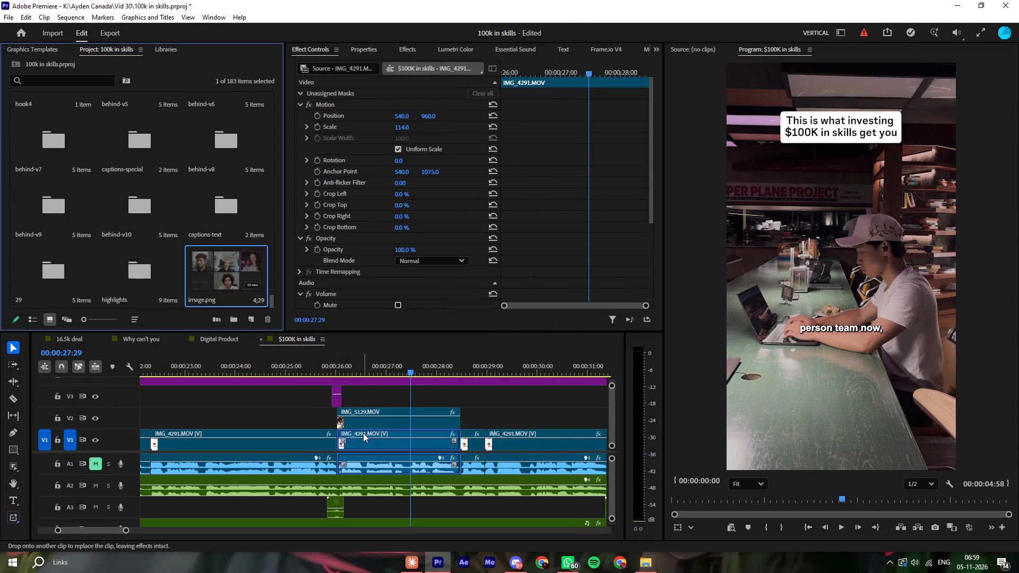
drag(363, 433, 358, 415)
click(335, 362)
key(space)
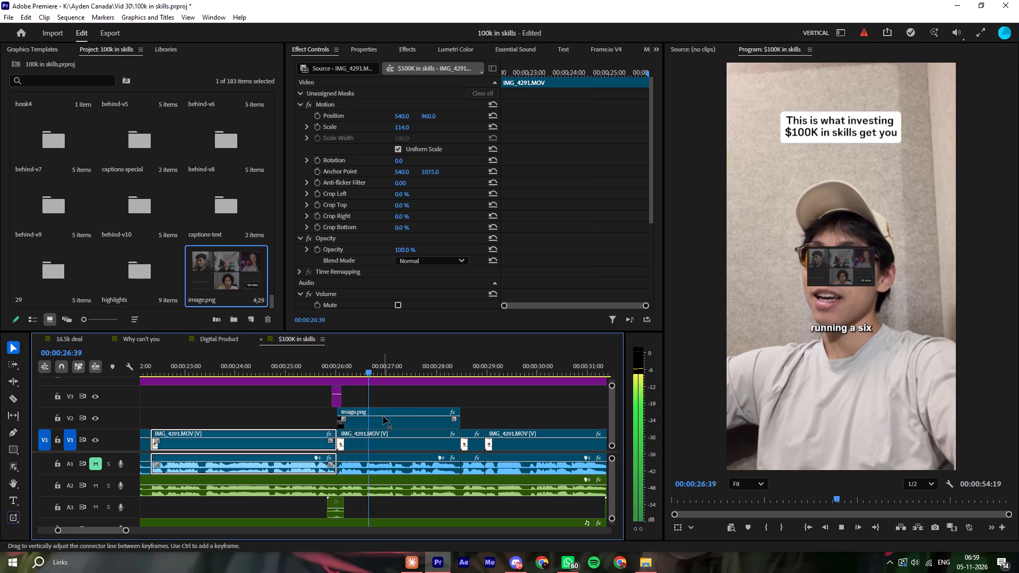
key(space)
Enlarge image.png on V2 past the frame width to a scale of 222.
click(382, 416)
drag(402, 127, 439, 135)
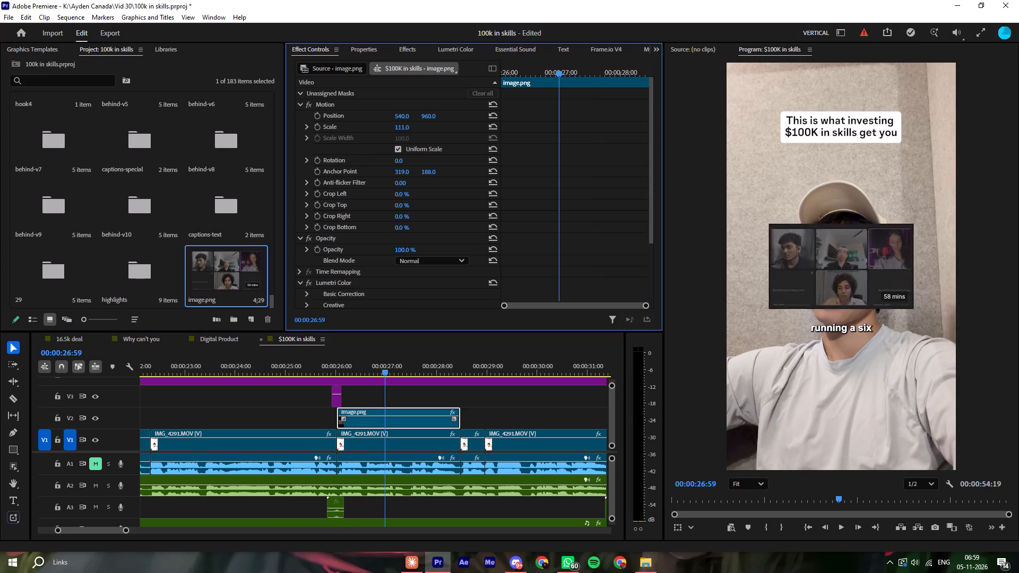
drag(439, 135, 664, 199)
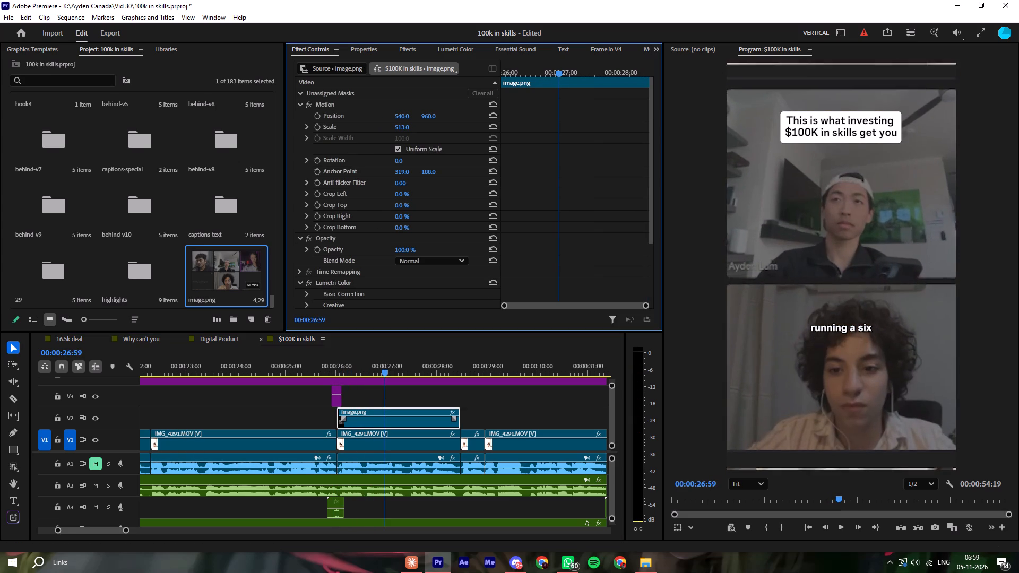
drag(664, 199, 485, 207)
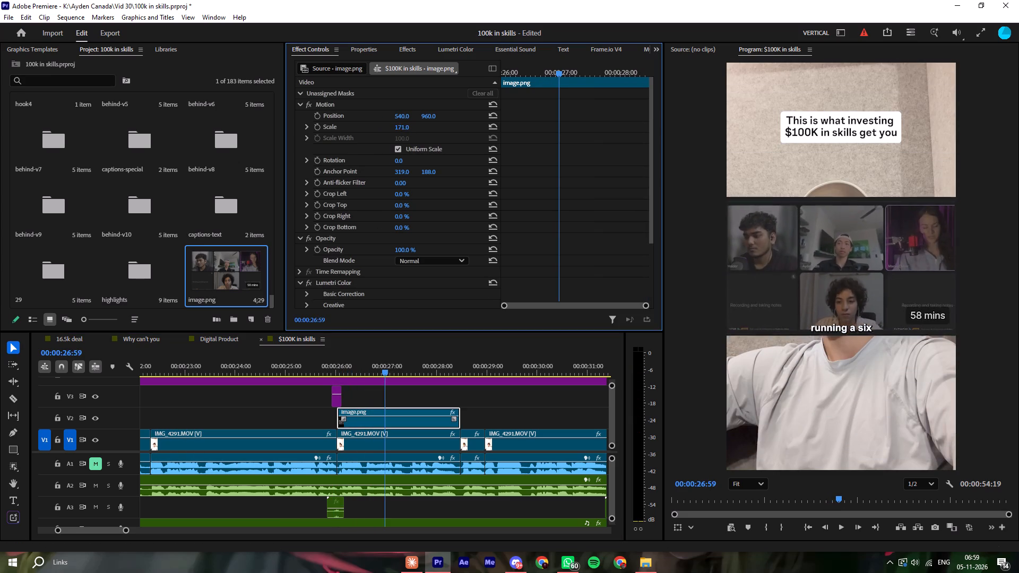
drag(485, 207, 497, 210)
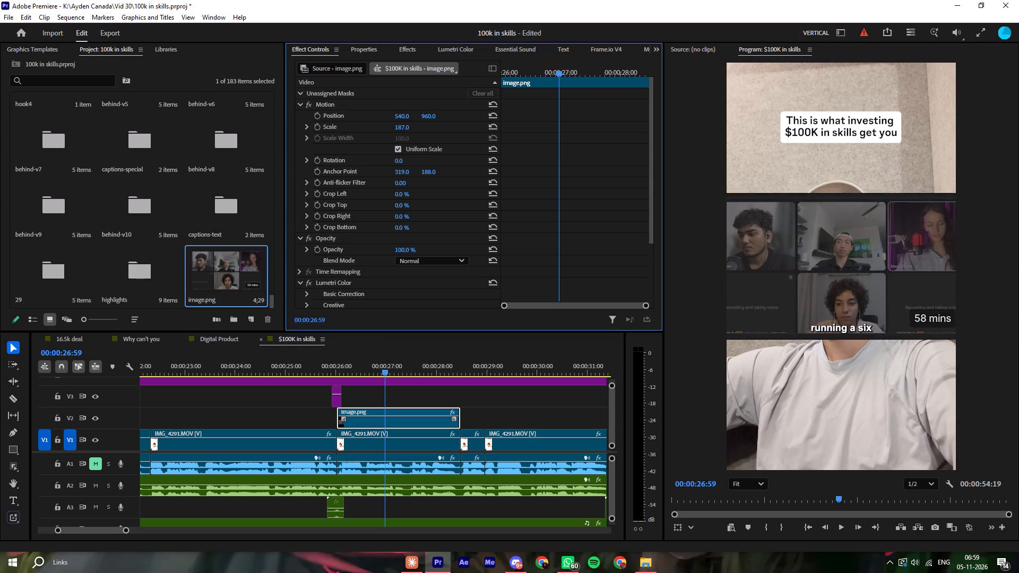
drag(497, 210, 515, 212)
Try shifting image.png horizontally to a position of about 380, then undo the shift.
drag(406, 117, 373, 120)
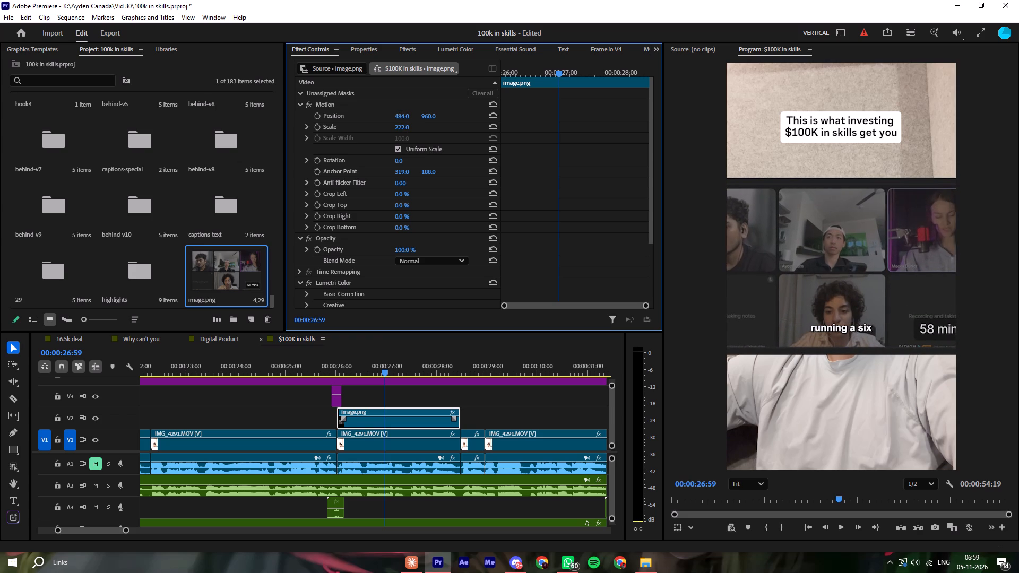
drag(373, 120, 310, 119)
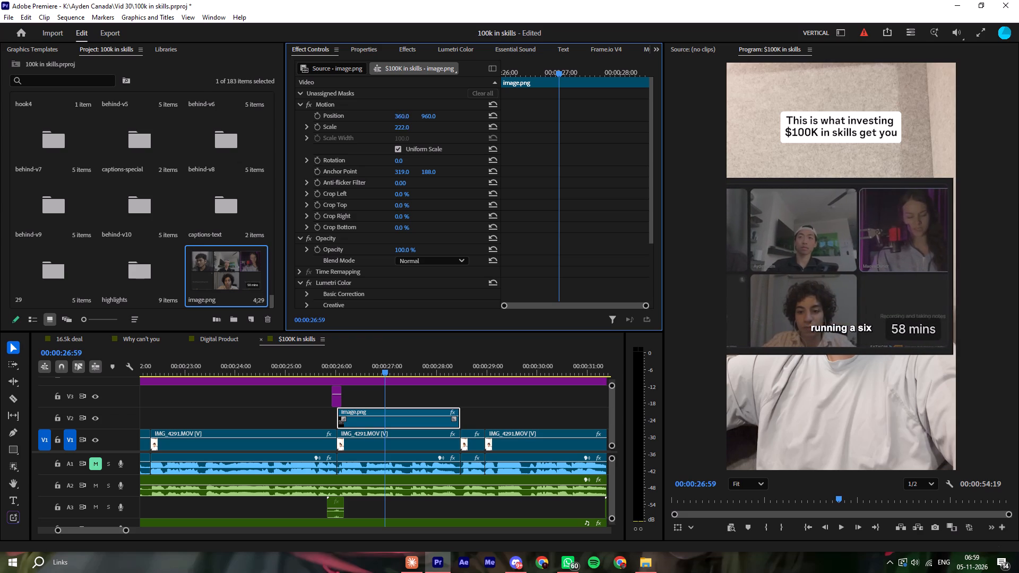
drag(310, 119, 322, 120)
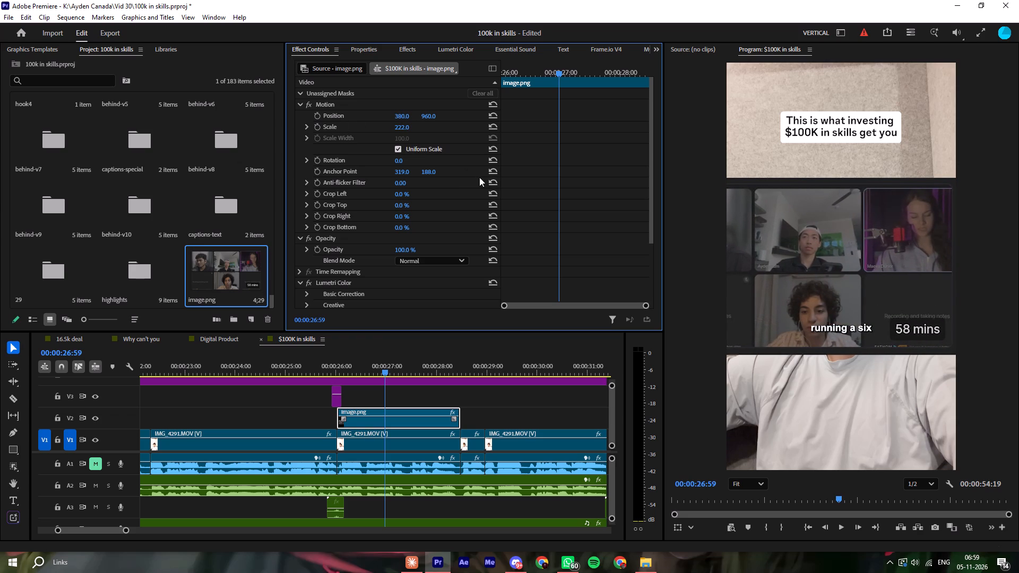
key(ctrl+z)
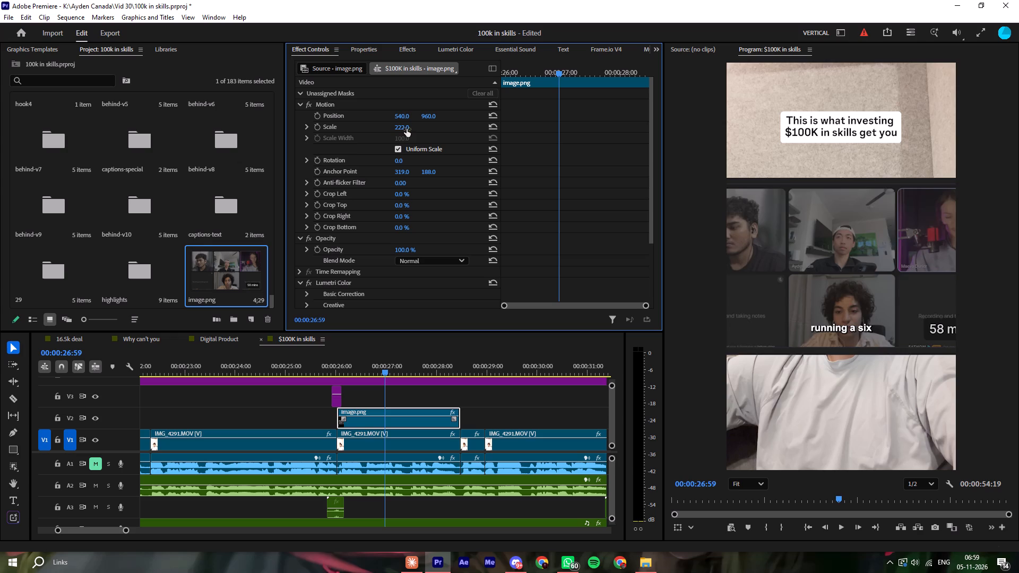
Scale image.png to 115 and move it down below the caption, at a vertical position of about 1500.
drag(407, 129, 368, 135)
drag(431, 117, 776, 217)
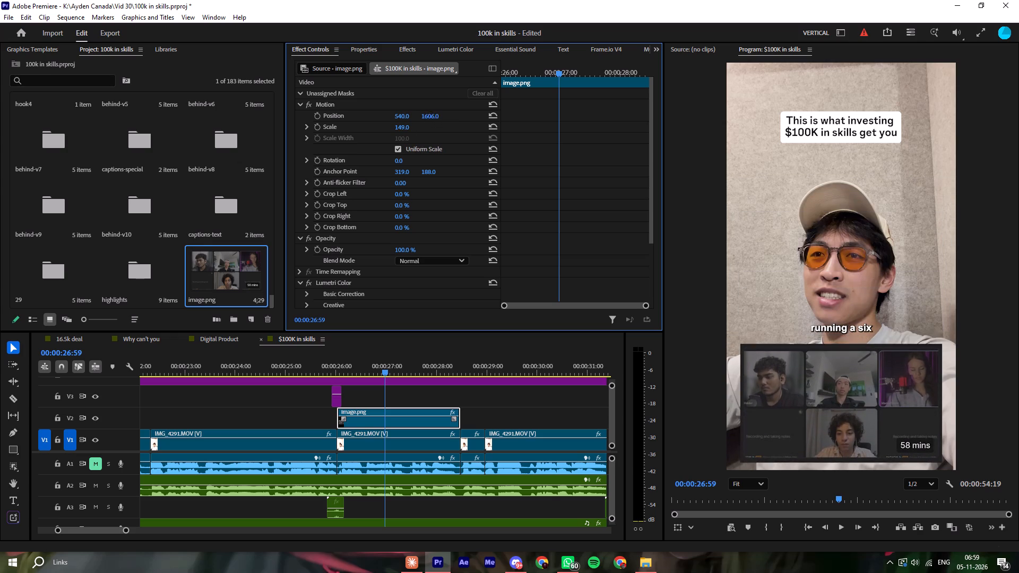
drag(776, 217, 759, 216)
drag(400, 129, 375, 129)
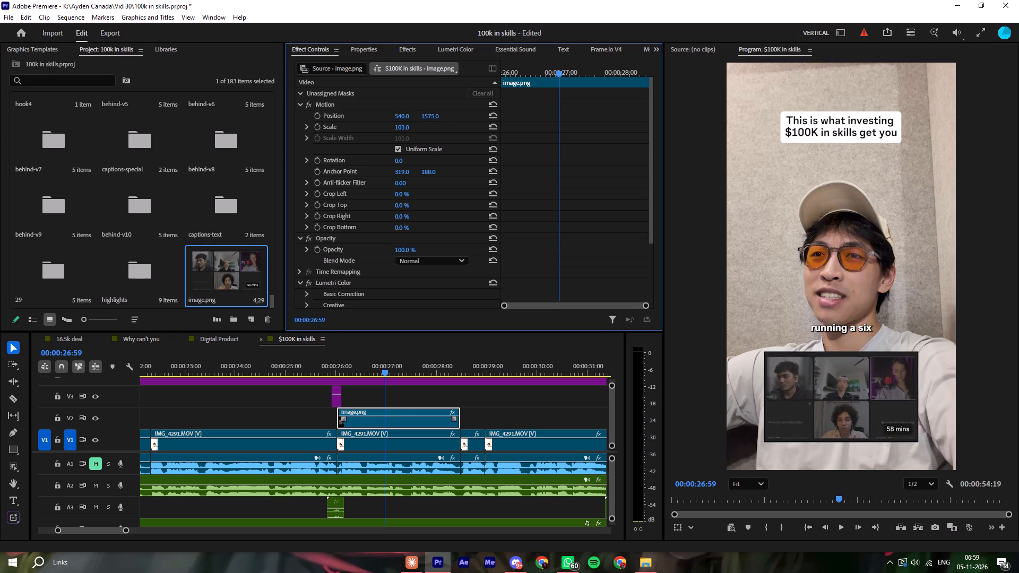
drag(375, 129, 383, 131)
drag(429, 114, 392, 114)
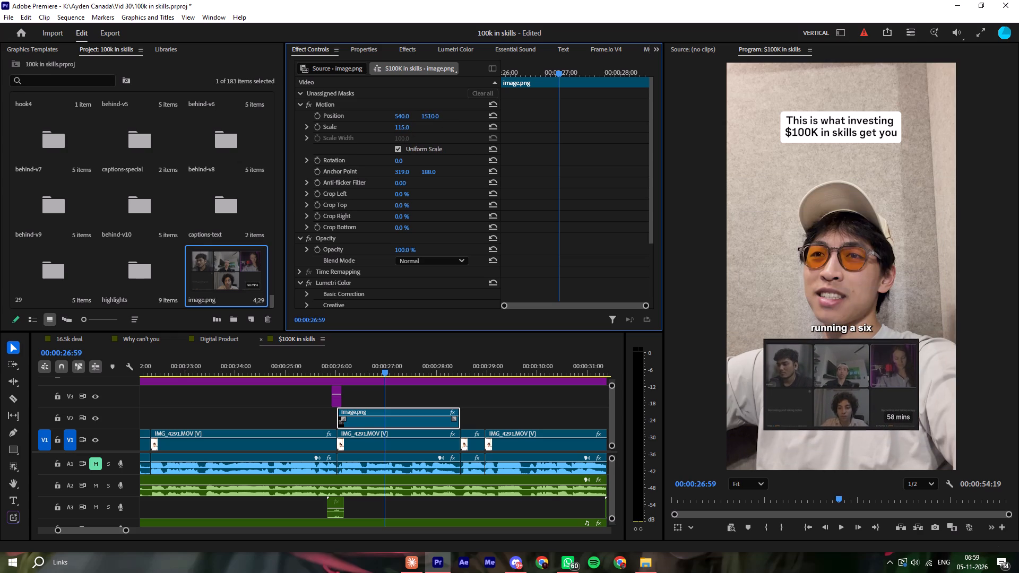
drag(392, 114, 394, 115)
Color-correct image.png in Lumetri Color with contrast 26.2 and exposure 0.4.
click(444, 46)
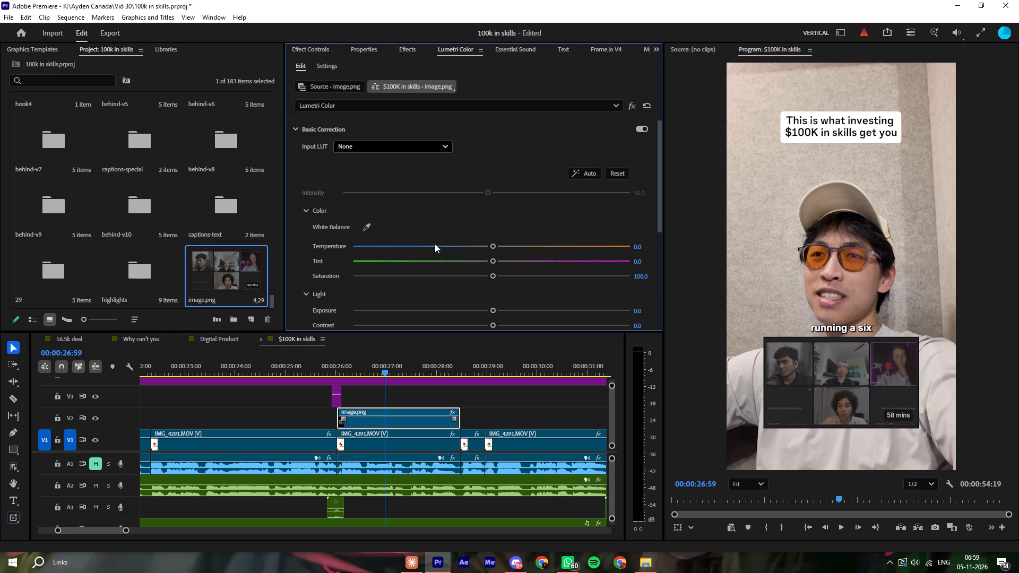
scroll(444, 234, down, 3)
drag(540, 292, 532, 294)
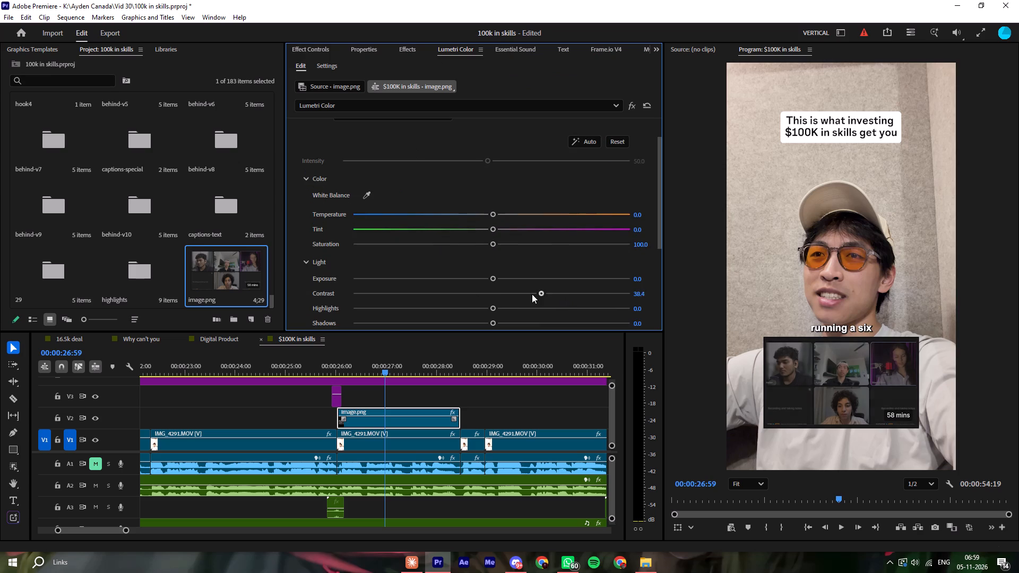
drag(532, 294, 527, 293)
drag(497, 278, 502, 283)
Set image.png's highlights to 34.6, shadows to -25.8, whites to -3.3 and blacks to -11.3.
scroll(514, 268, down, 2)
click(455, 300)
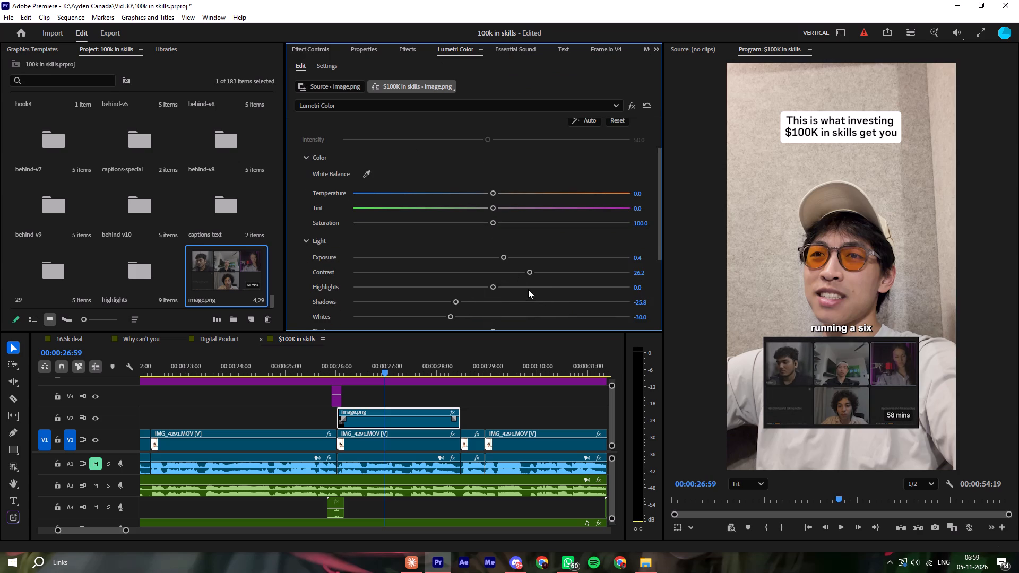
drag(533, 288, 539, 285)
scroll(511, 308, down, 1)
drag(471, 302, 498, 303)
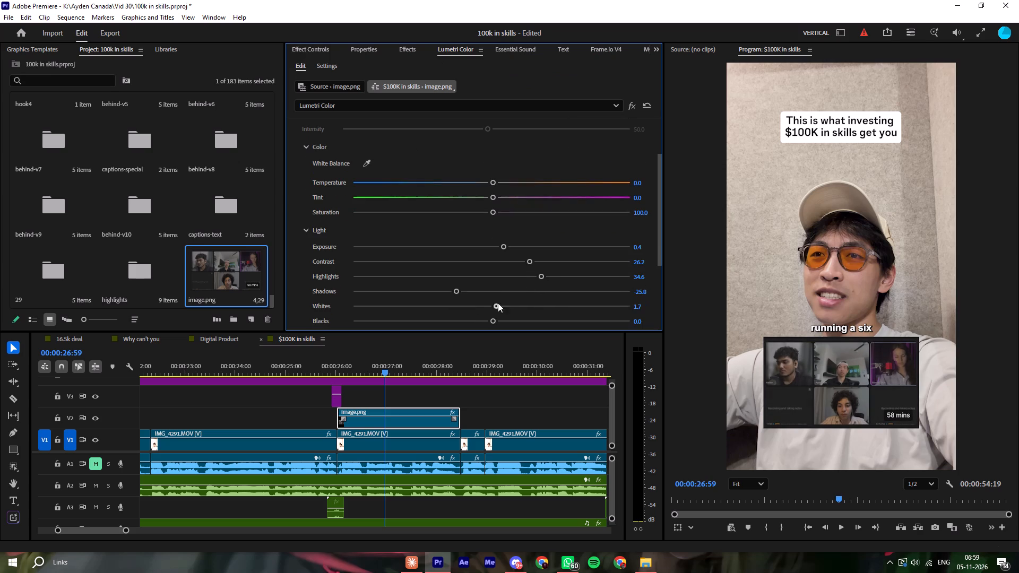
drag(498, 303, 486, 305)
scroll(510, 306, down, 4)
click(479, 279)
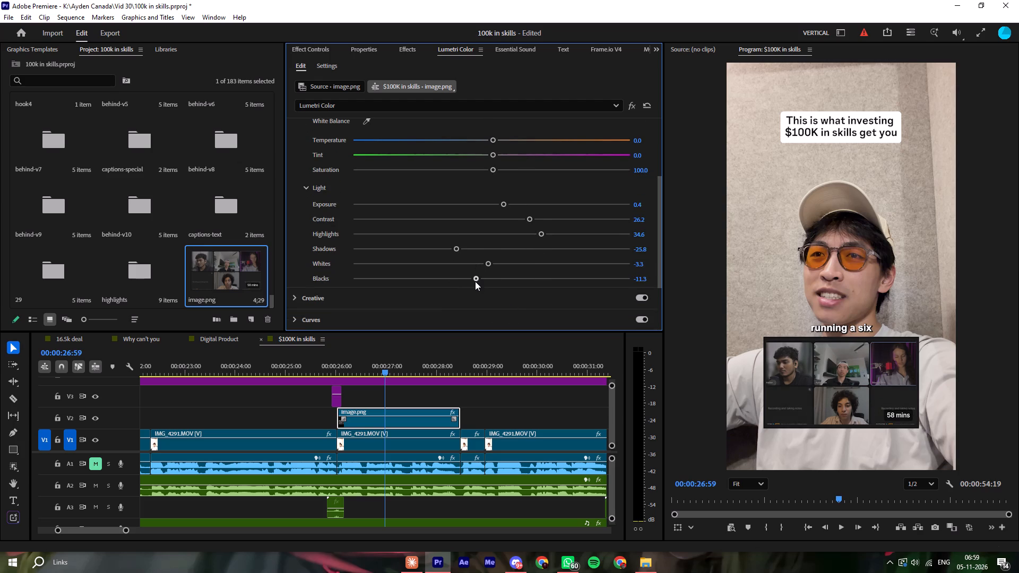
Raise image.png's saturation slightly above 100.
drag(509, 170, 506, 174)
drag(506, 174, 502, 174)
Play back the image.png overlay repeatedly from just before the 26-second cut to check its look and timing.
click(328, 367)
key(space)
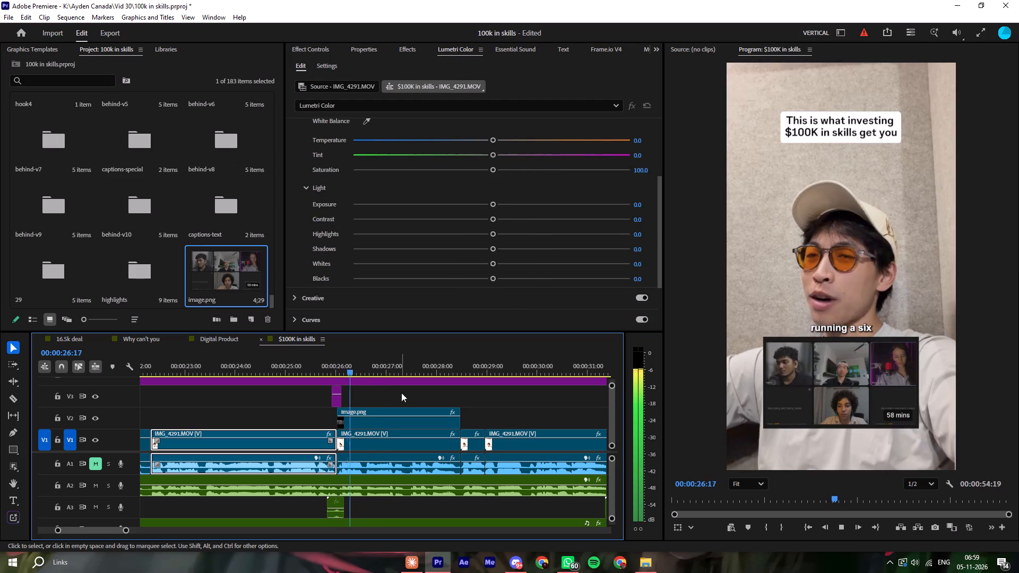
click(438, 366)
click(306, 362)
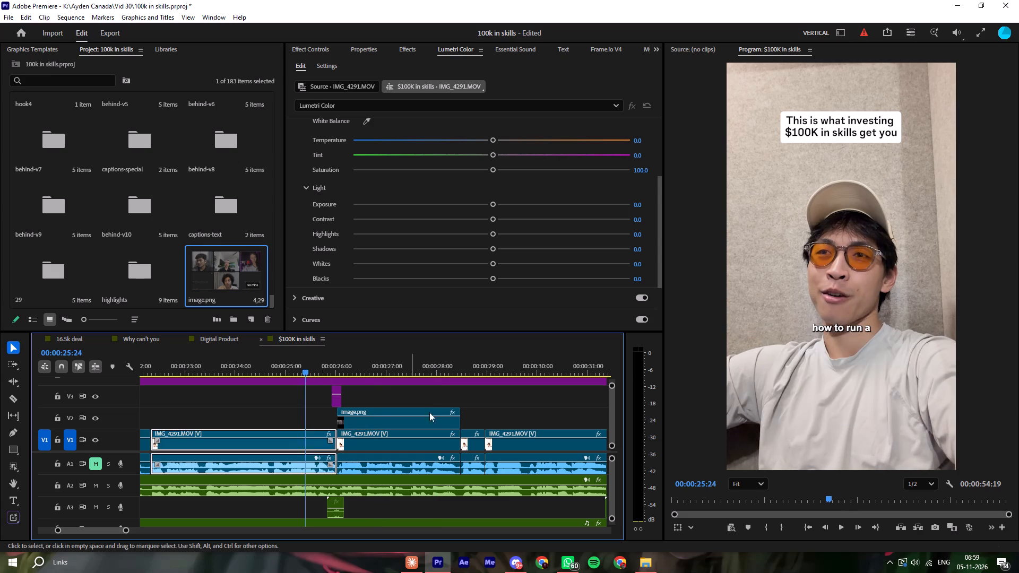
key(space)
click(454, 404)
click(476, 400)
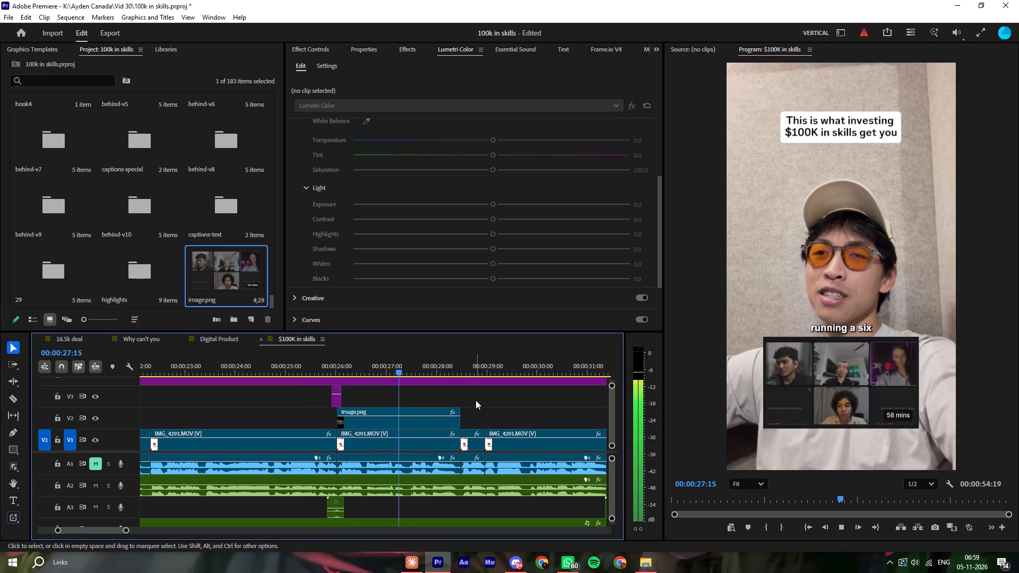
click(326, 366)
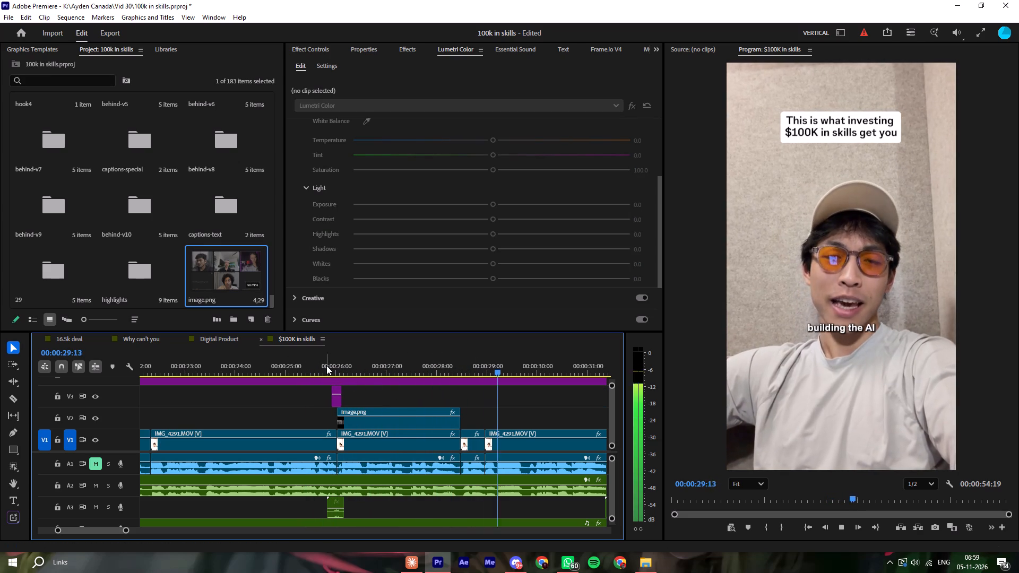
key(space)
click(468, 390)
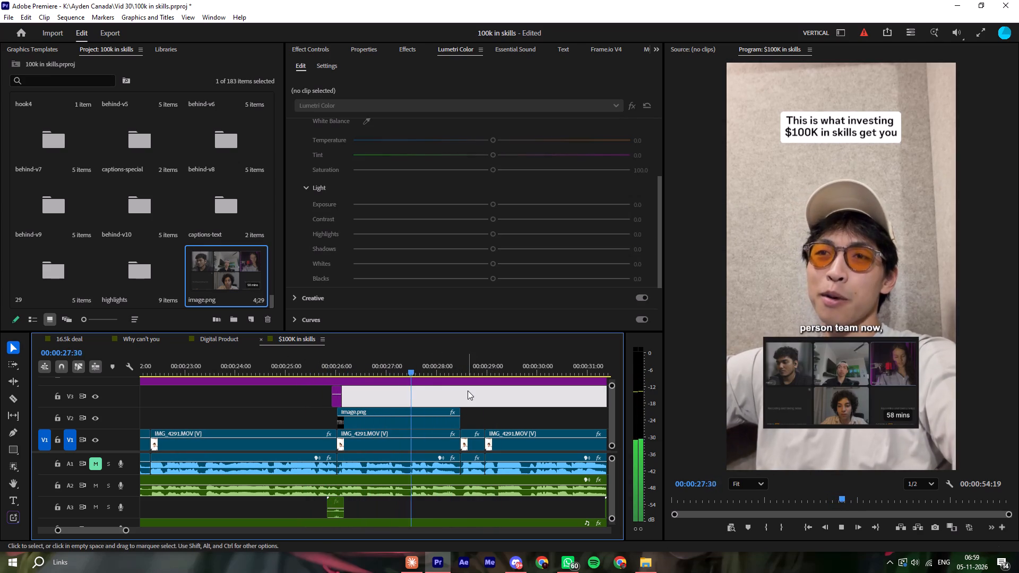
key(space)
click(318, 366)
key(space)
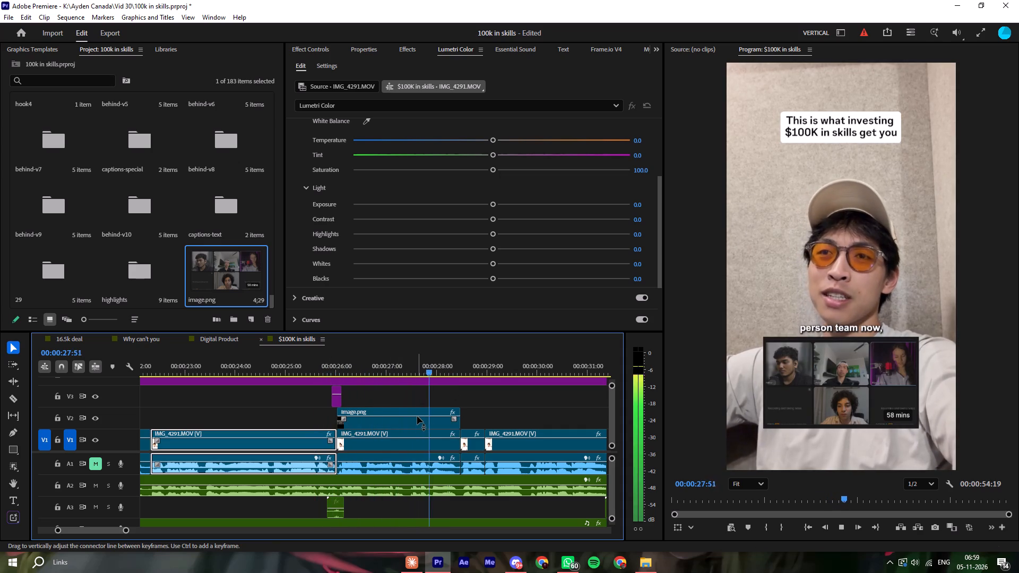
key(space)
click(327, 368)
key(space)
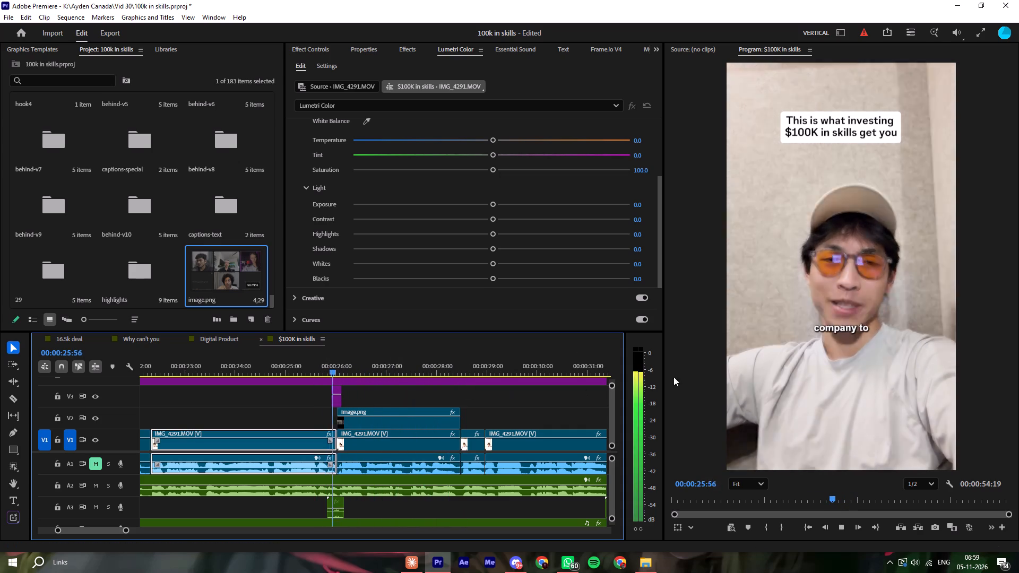
Pause on the image.png overlay and examine the frame in a maximized program monitor, then restore the layout.
key(space)
key(grave)
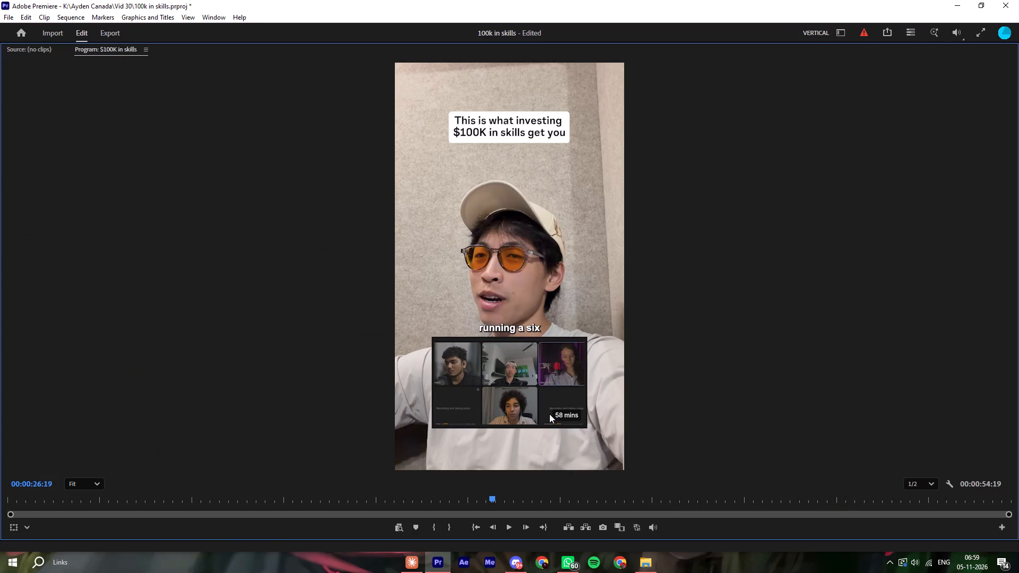
key(grave)
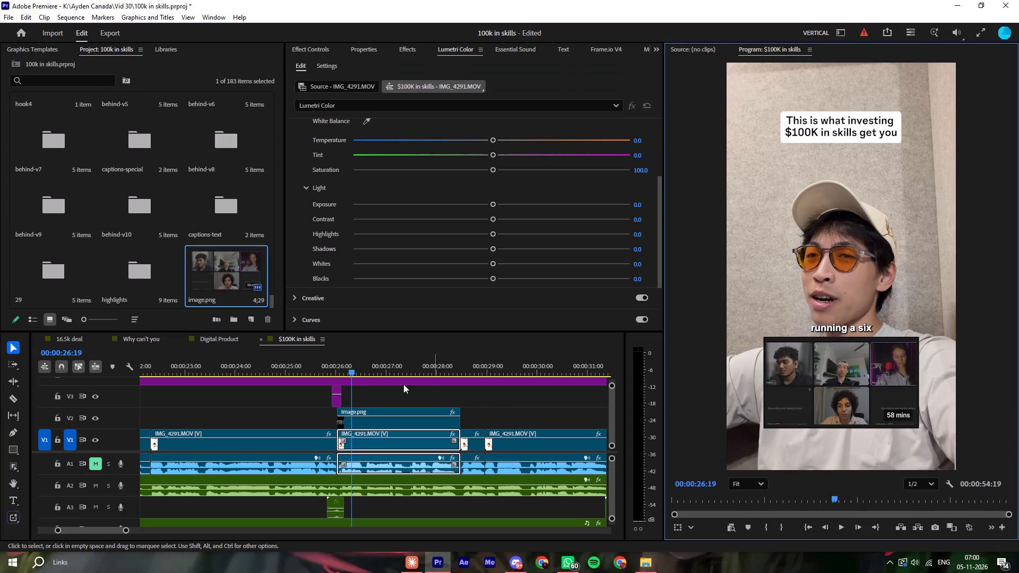
Replay the cut into the image.png overlay near 26 seconds to judge the transition.
click(321, 363)
key(space)
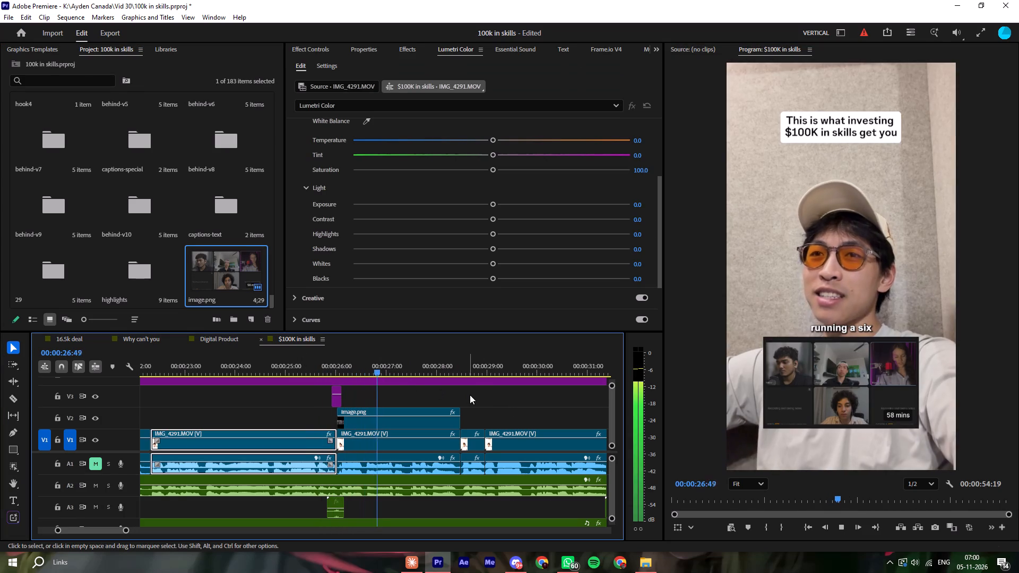
key(space)
click(325, 370)
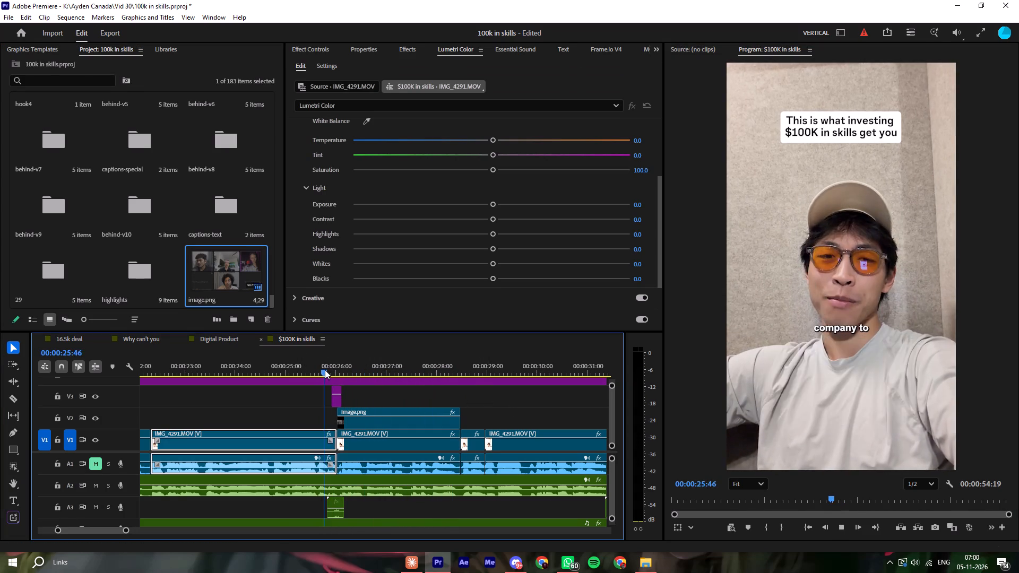
key(space)
key(space)
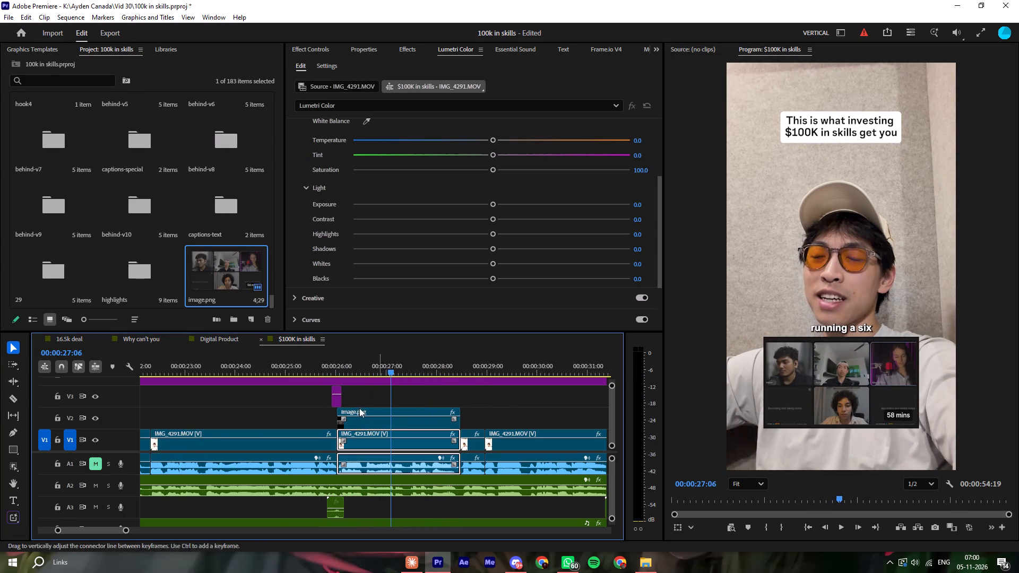
click(327, 364)
key(space)
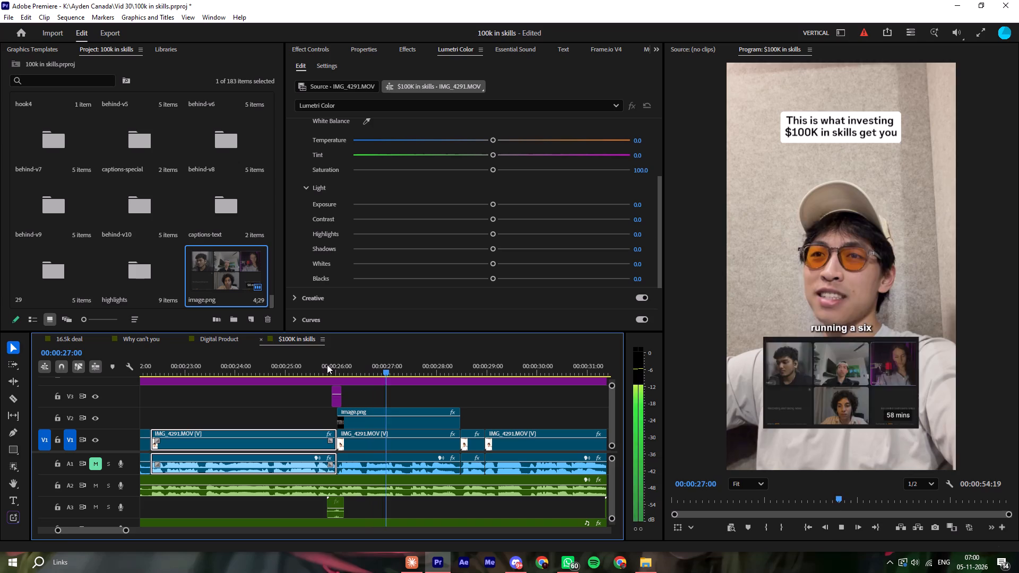
Delete the TRANSITION 2 adjustment layer above the start of image.png near 26 seconds.
click(327, 364)
click(337, 401)
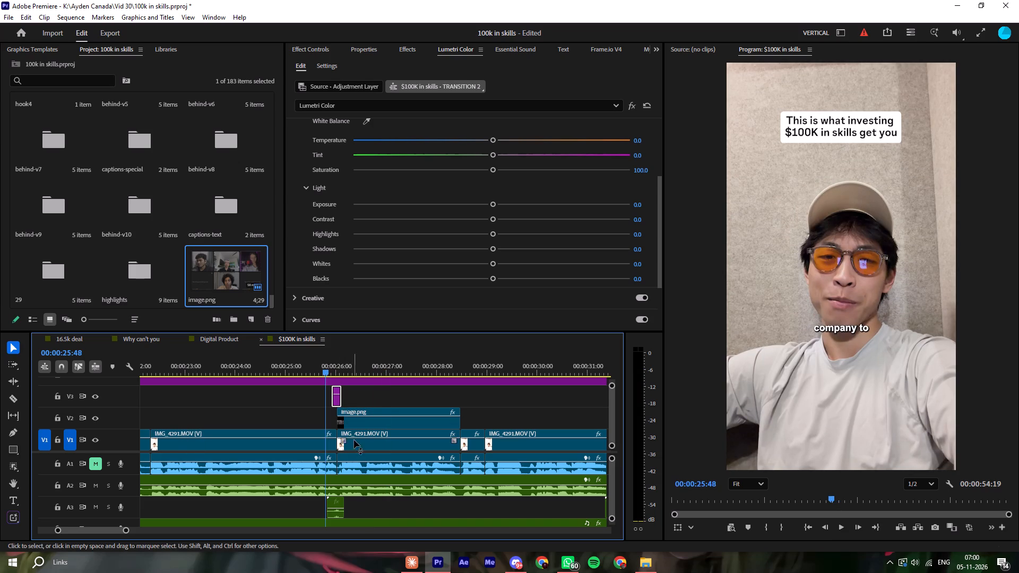
key(Delete)
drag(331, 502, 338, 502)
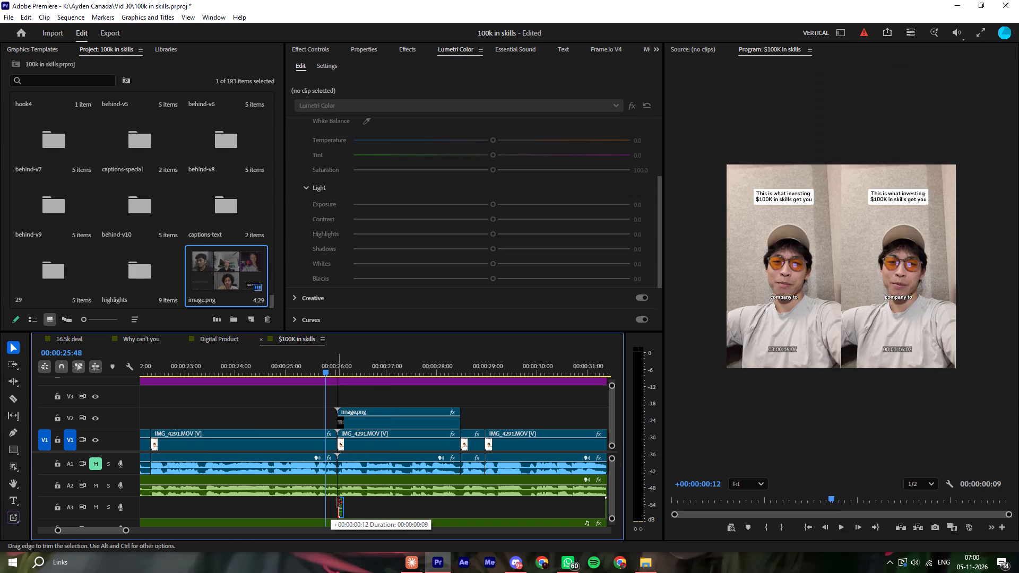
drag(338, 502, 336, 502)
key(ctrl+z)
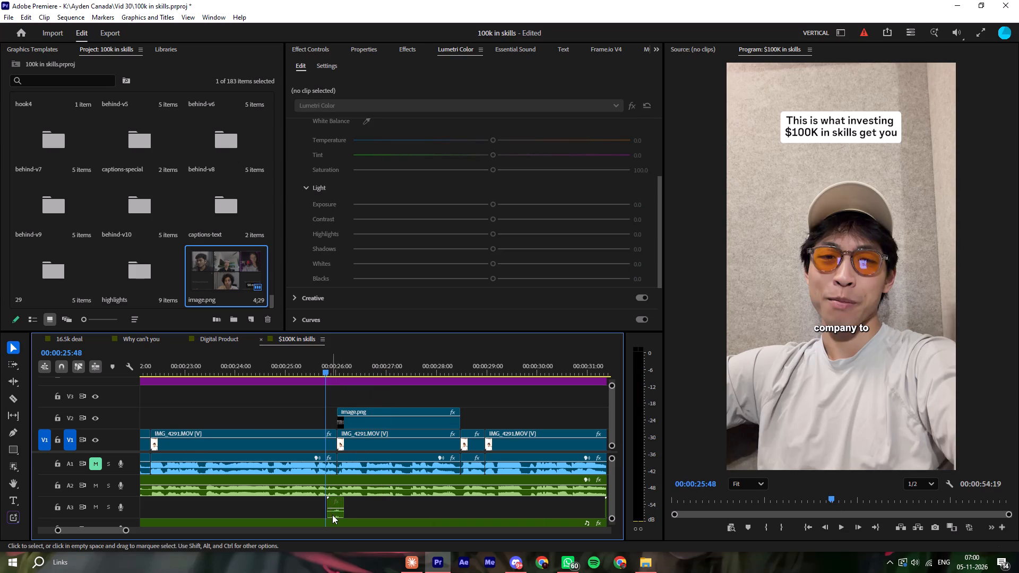
Move the shutter sound on A3 to begin exactly where image.png starts and play it back.
drag(333, 514, 342, 515)
key(space)
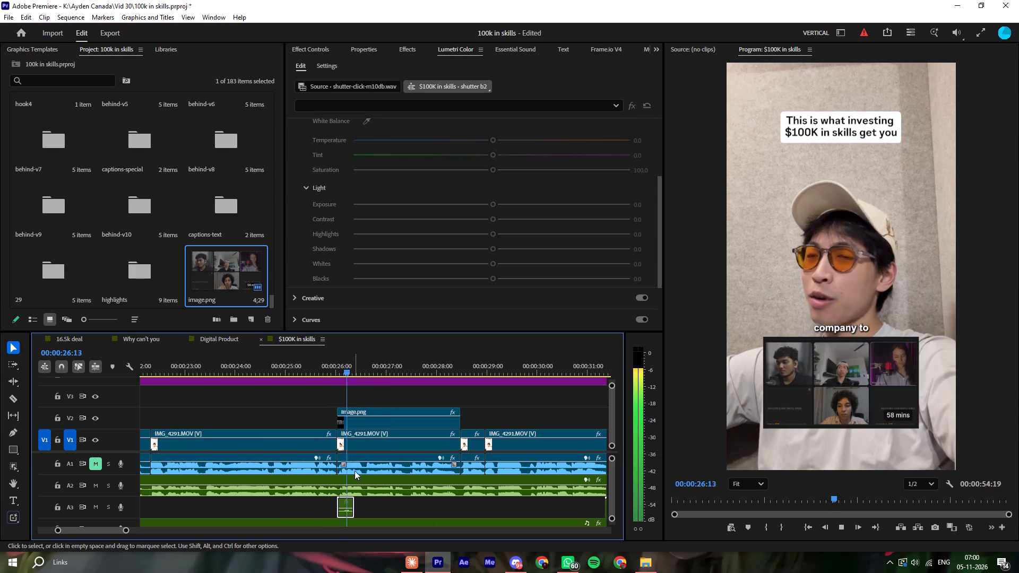
key(space)
Apply the blur pop up preset to image.png on V2 and preview its entrance from just before the cut.
drag(362, 396, 351, 411)
click(358, 427)
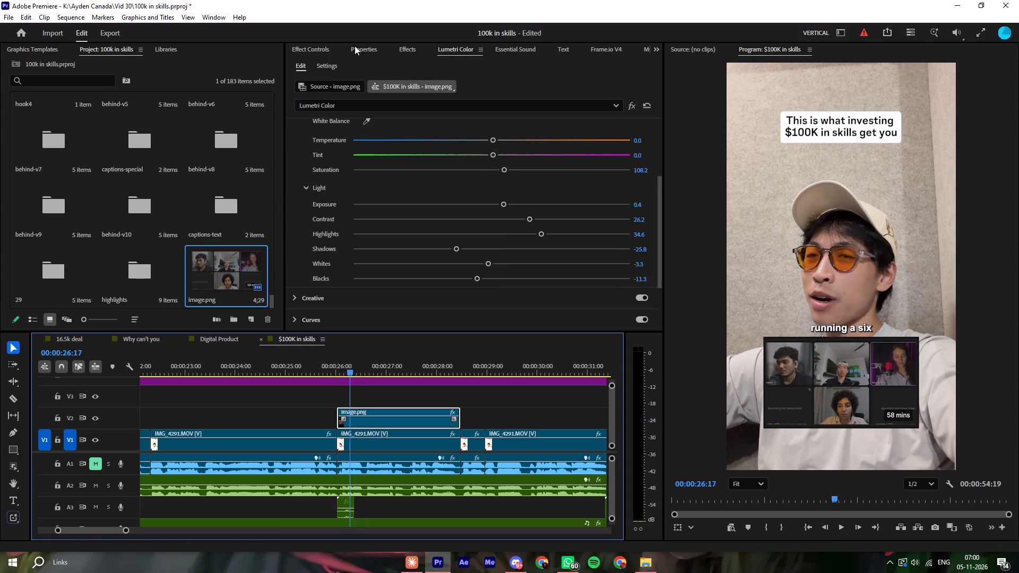
click(313, 45)
click(406, 48)
drag(355, 63, 350, 65)
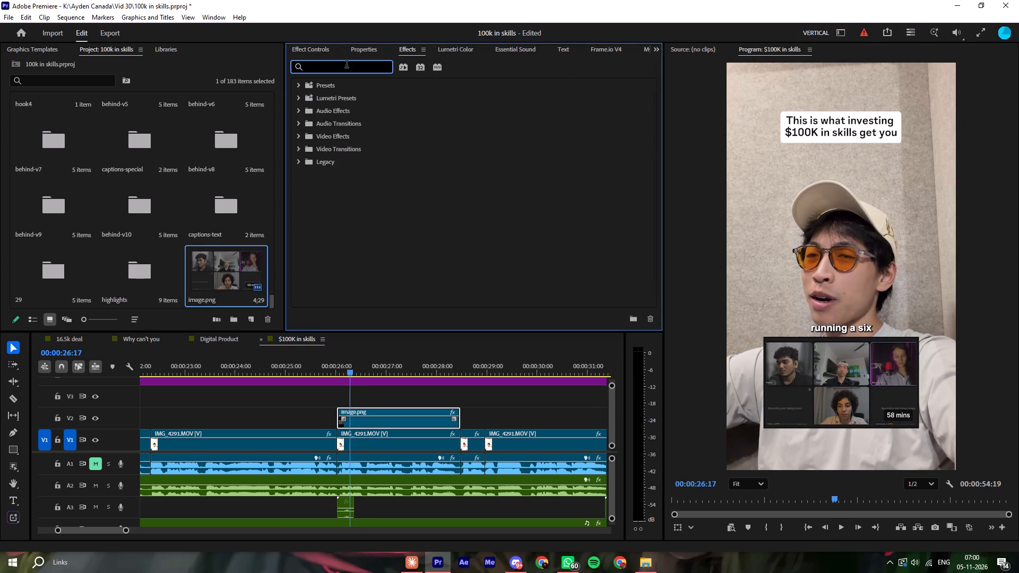
text(pop)
drag(335, 110, 351, 392)
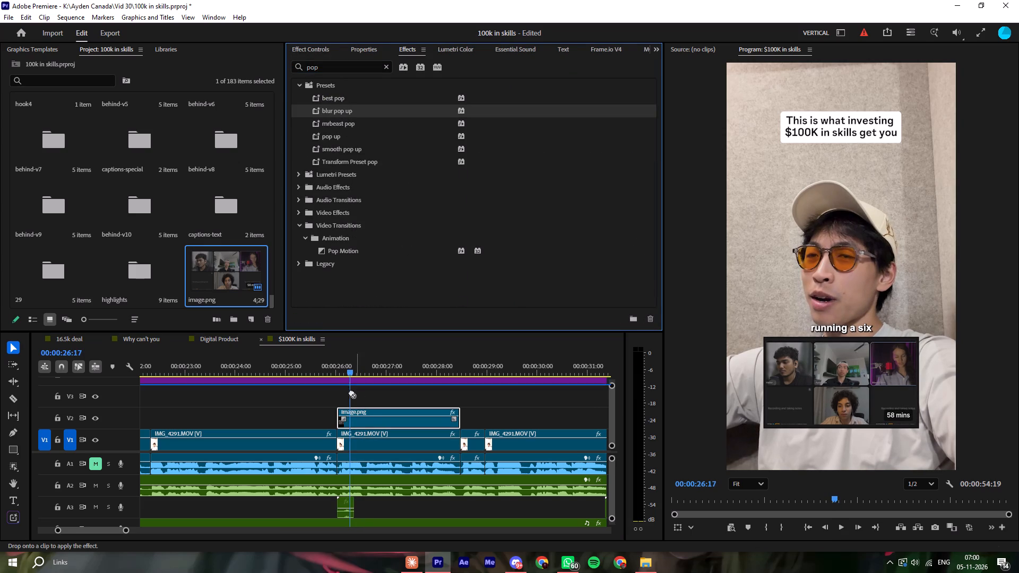
drag(351, 392, 349, 423)
click(332, 367)
key(space)
click(332, 366)
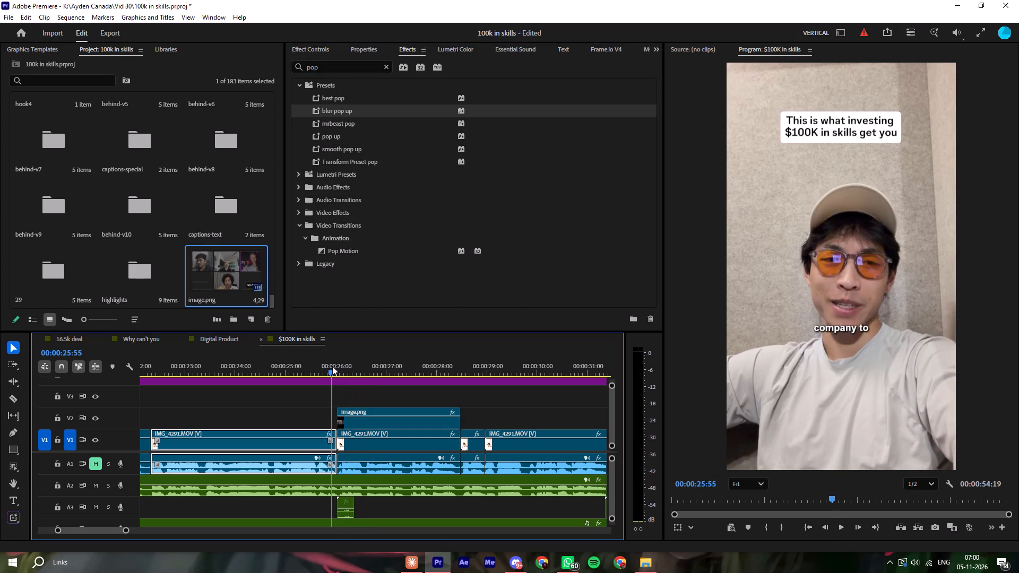
key(space)
key(space)
Lengthen image.png's blur pop up by moving the Transform Position end keyframe later, with a faster start on its velocity curve.
click(366, 422)
click(321, 48)
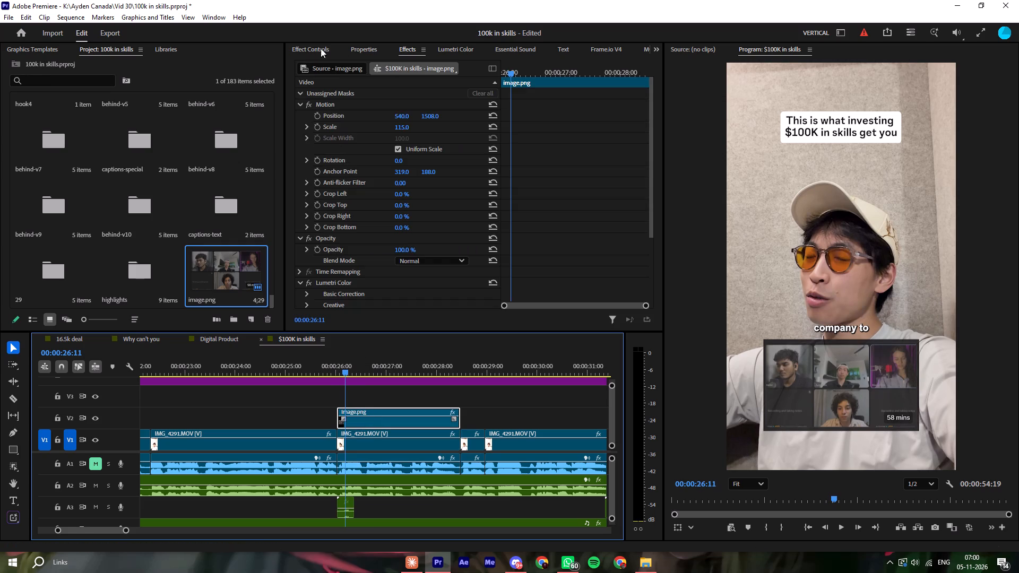
scroll(543, 238, down, 11)
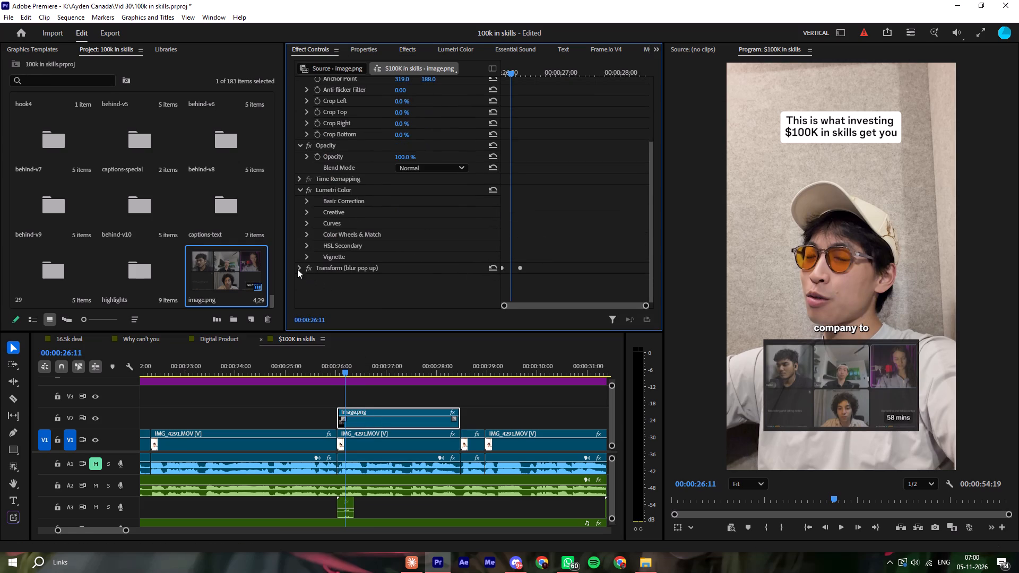
click(297, 269)
scroll(562, 261, down, 5)
drag(519, 238, 524, 242)
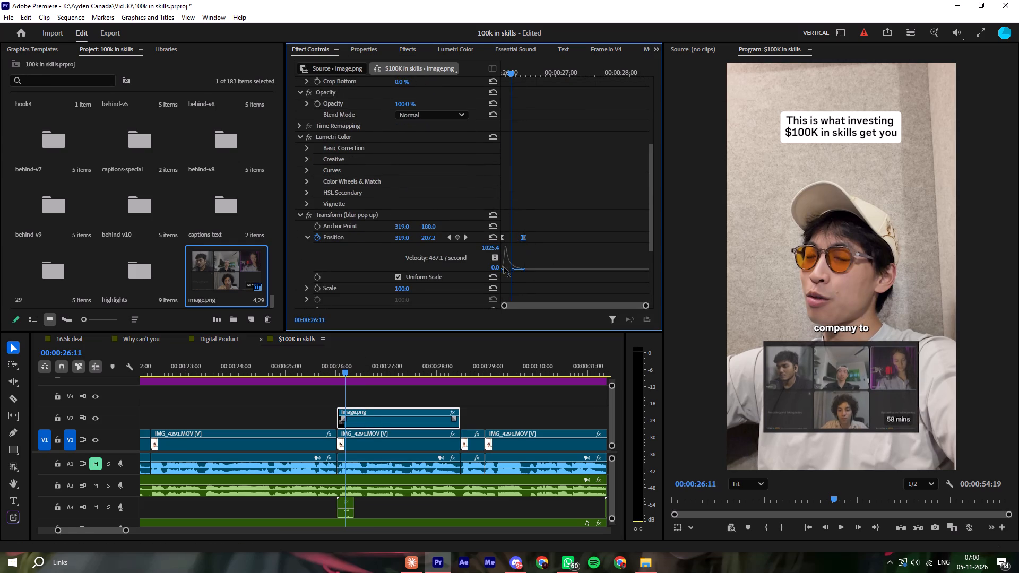
drag(506, 271, 498, 271)
drag(513, 72, 472, 76)
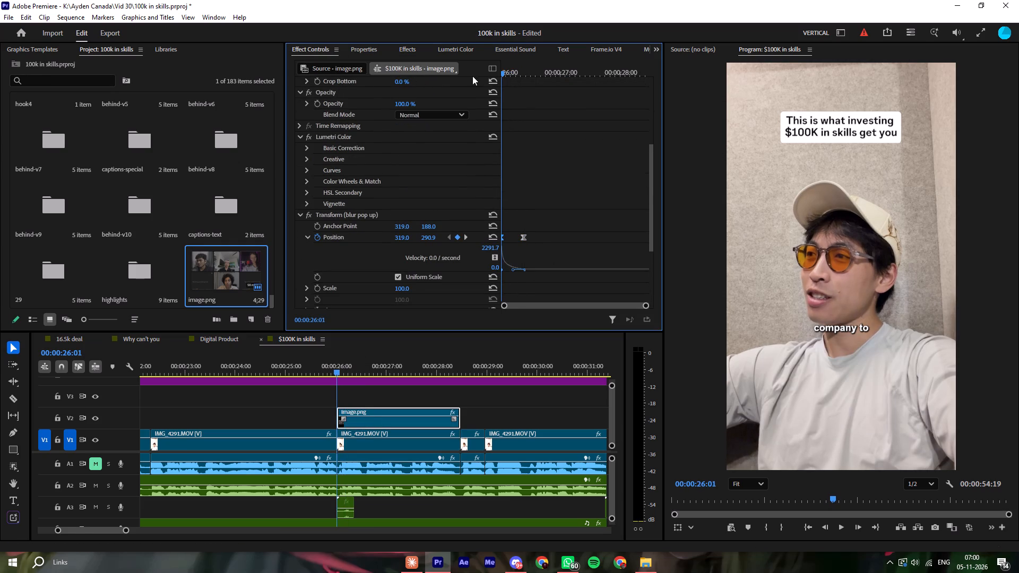
drag(472, 76, 470, 76)
key(space)
key(space)
drag(522, 235, 541, 239)
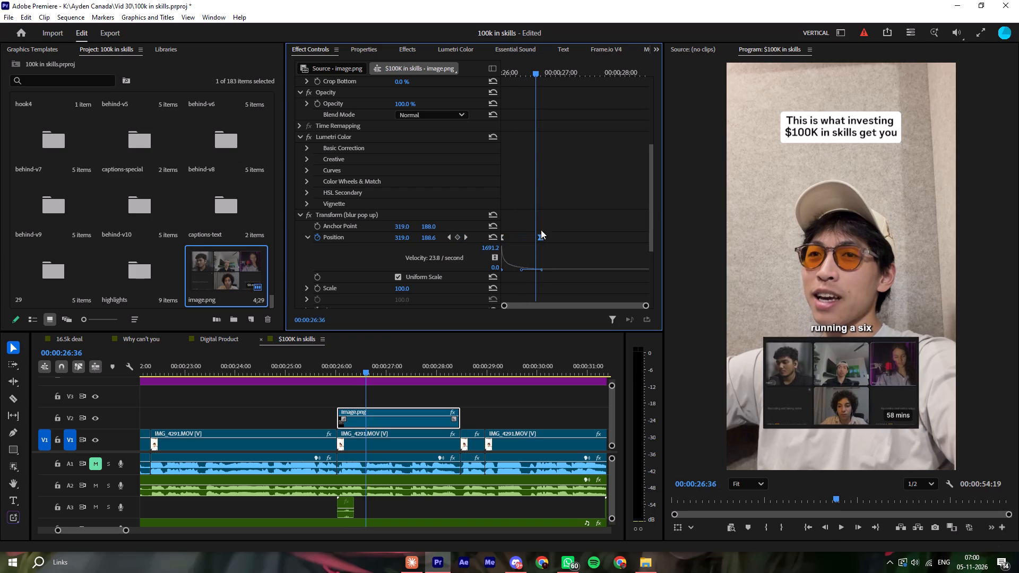
Set the Transform vertical position to 320.9 at image.png's first keyframe and replay the entrance.
drag(522, 62, 450, 102)
drag(430, 237, 446, 244)
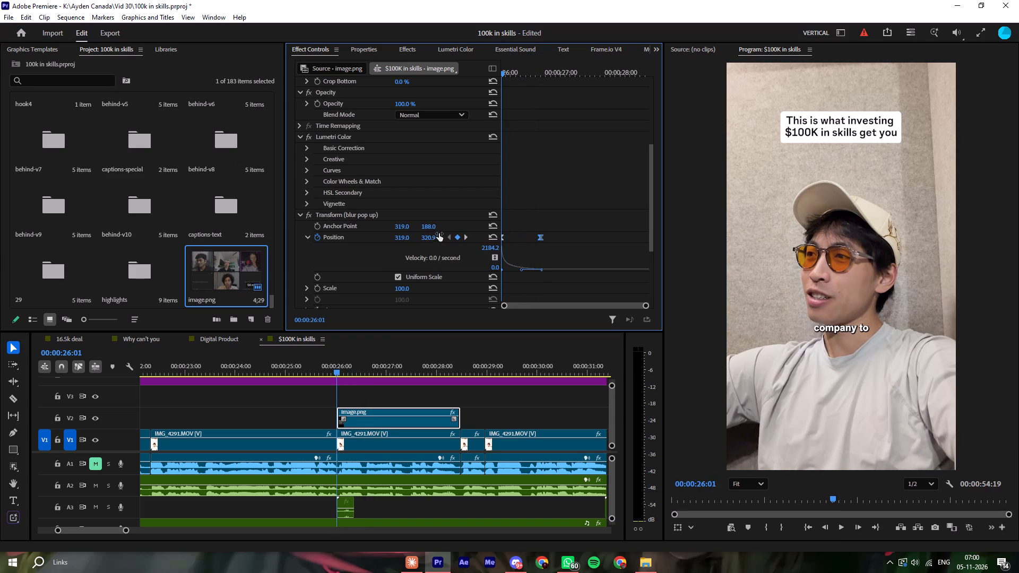
key(space)
key(space)
drag(533, 61, 451, 84)
key(space)
key(space)
drag(526, 72, 462, 84)
key(space)
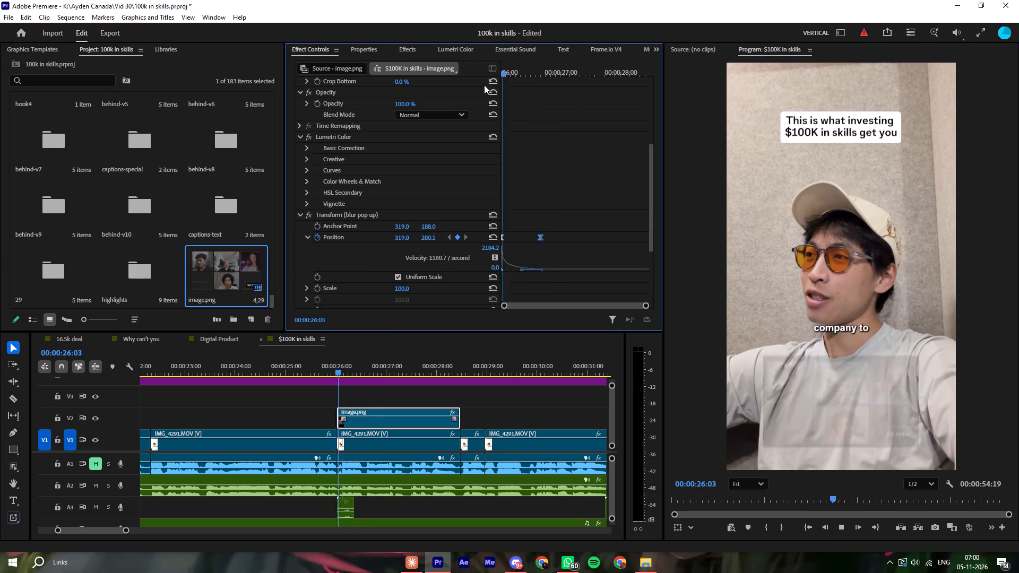
key(space)
Find the Drop Shadow effect and apply it to image.png.
click(410, 50)
drag(344, 70, 265, 73)
text(dr)
key(o)
key(p)
drag(348, 167, 355, 173)
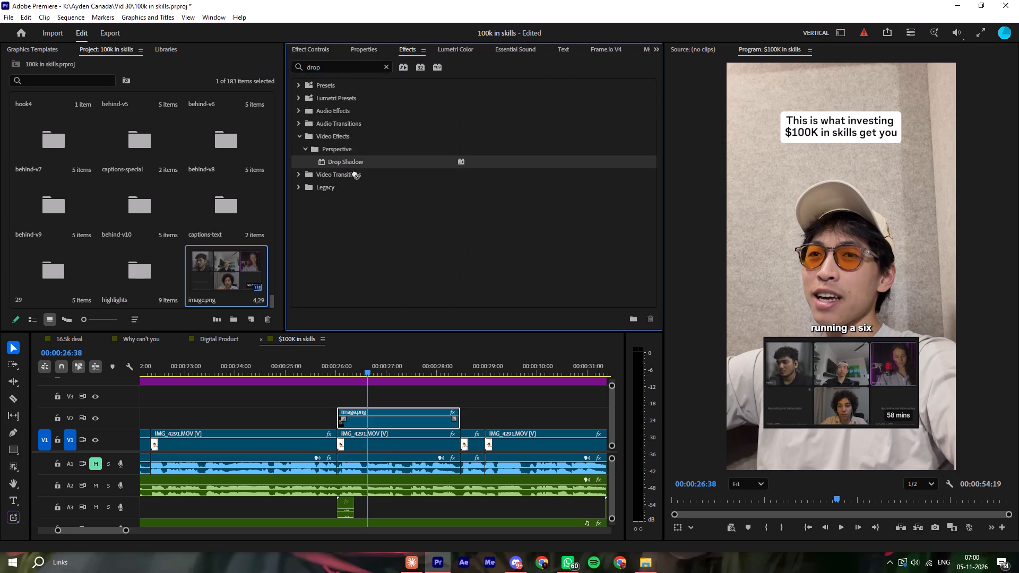
drag(355, 173, 409, 413)
Set image.png's drop shadow to 100% opacity, distance 7 and softness 70, and preview the overlay.
click(303, 49)
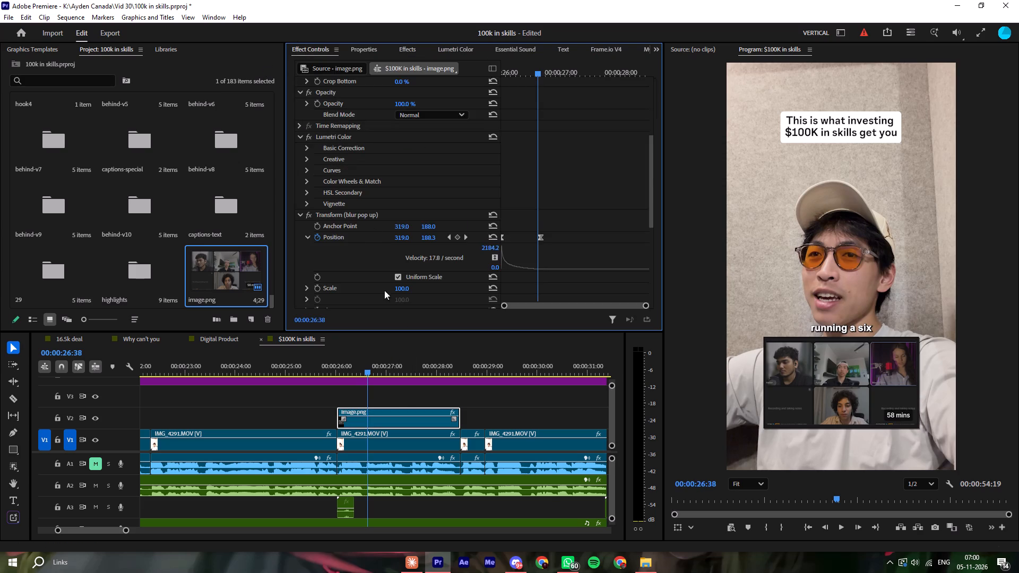
scroll(384, 292, down, 20)
scroll(384, 292, down, 1)
drag(400, 284, 434, 284)
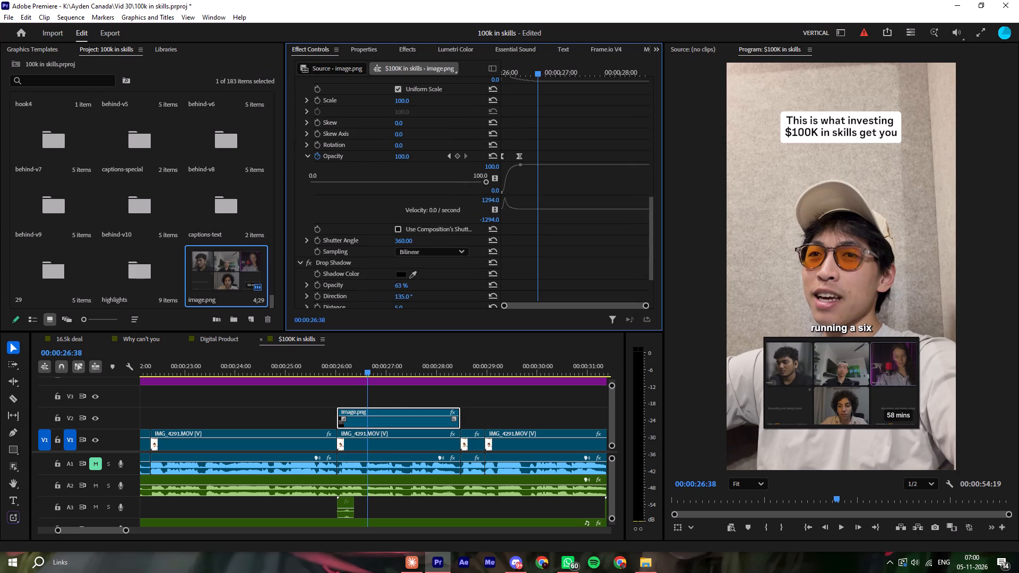
drag(434, 284, 635, 291)
scroll(351, 296, down, 4)
drag(395, 276, 437, 282)
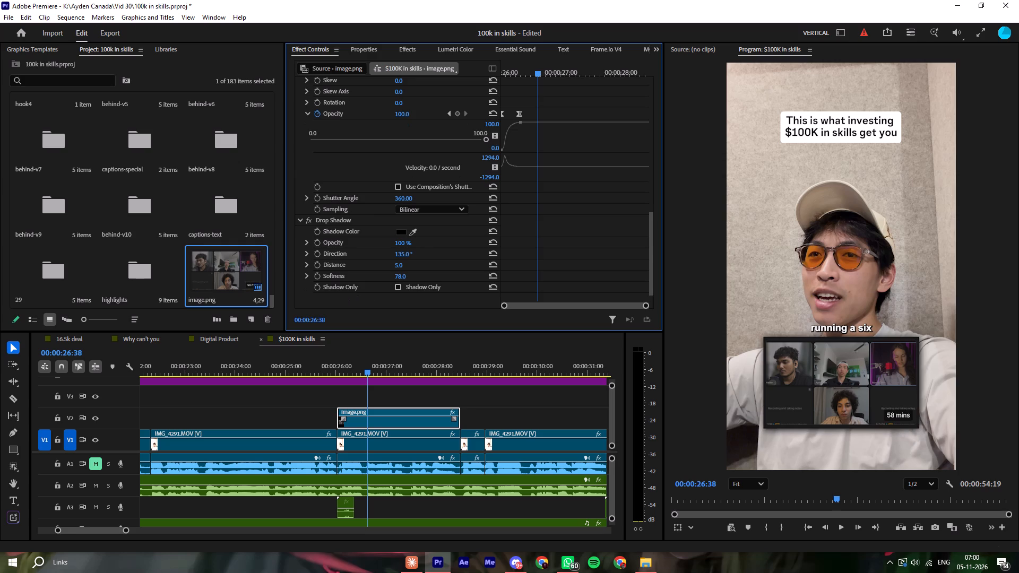
drag(437, 282, 433, 282)
click(397, 264)
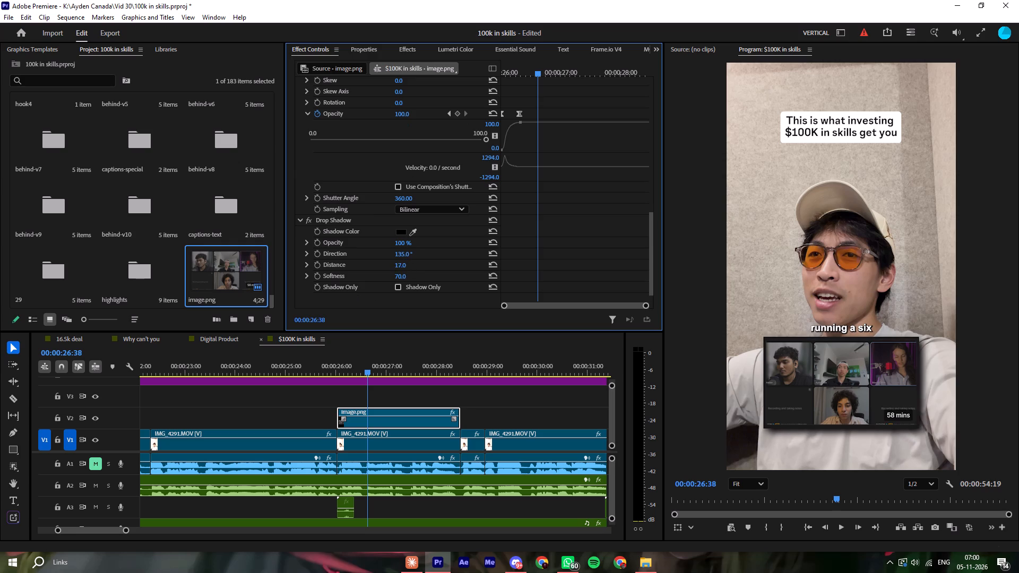
click(319, 365)
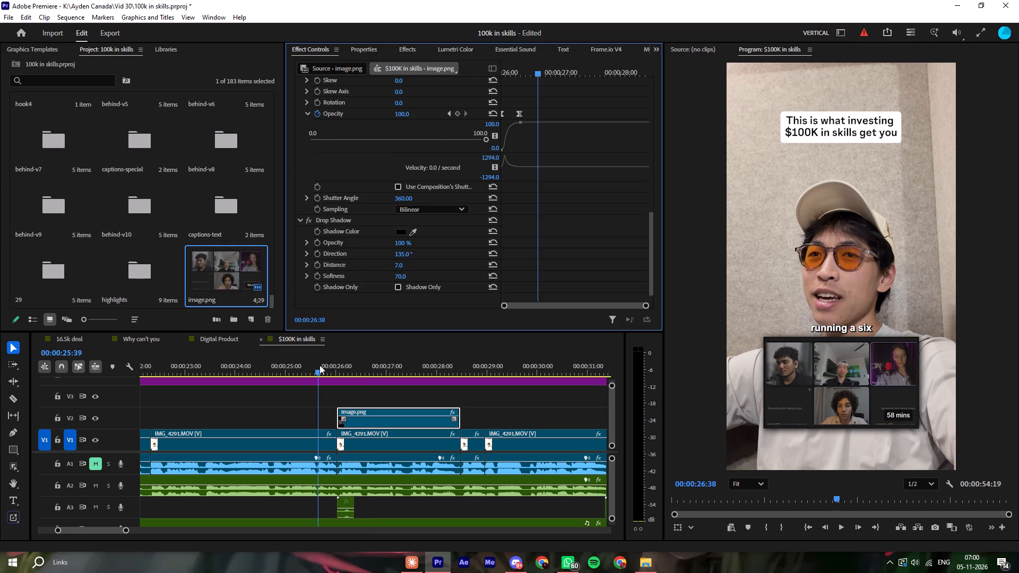
key(space)
click(377, 390)
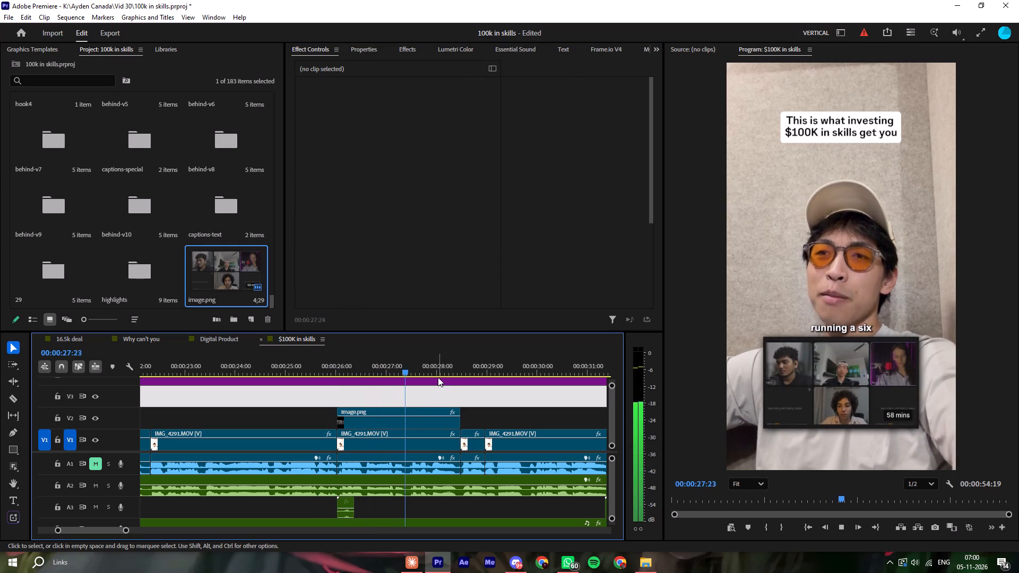
click(337, 374)
key(space)
key(space)
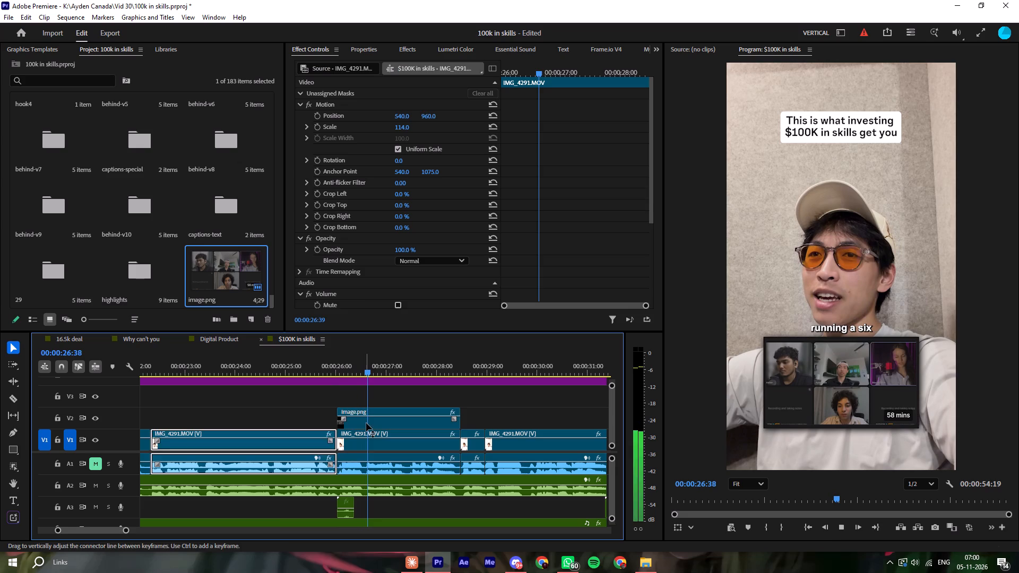
Shorten image.png's pop-up by moving its Transform Position end keyframe slightly earlier, and replay from before the cut.
click(366, 423)
scroll(539, 263, down, 15)
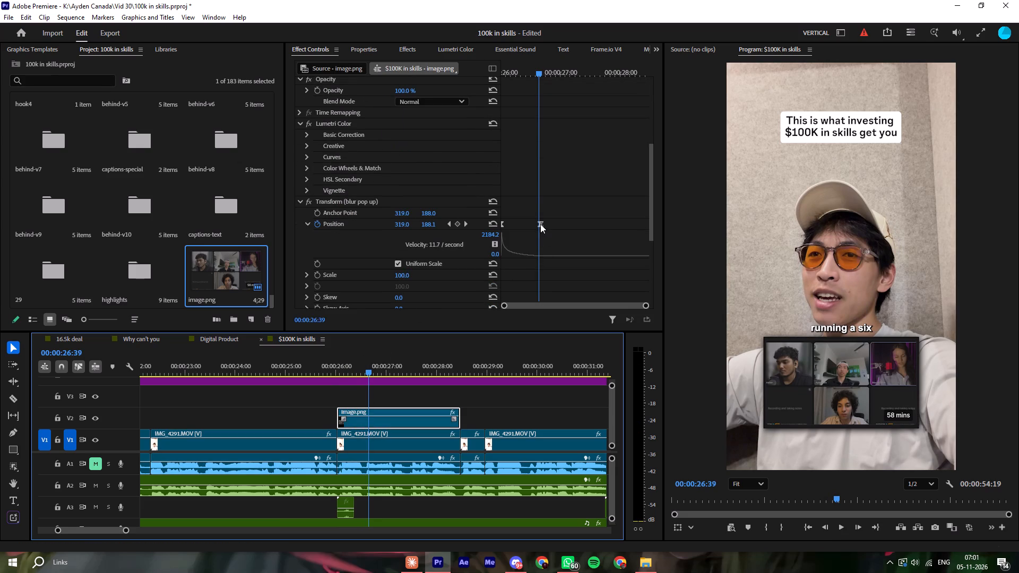
drag(540, 224, 533, 226)
click(336, 369)
key(space)
click(336, 369)
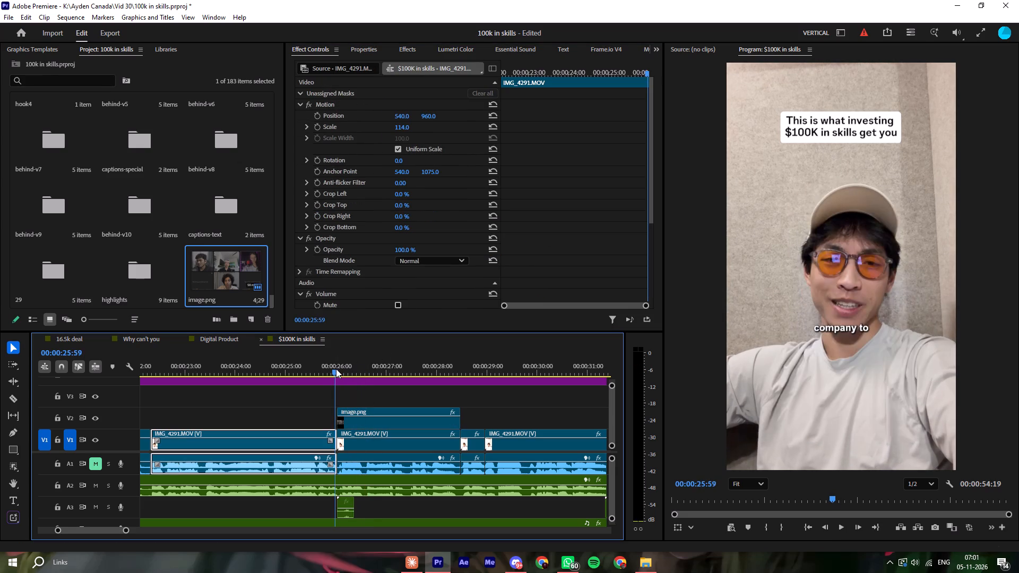
key(space)
click(325, 369)
key(space)
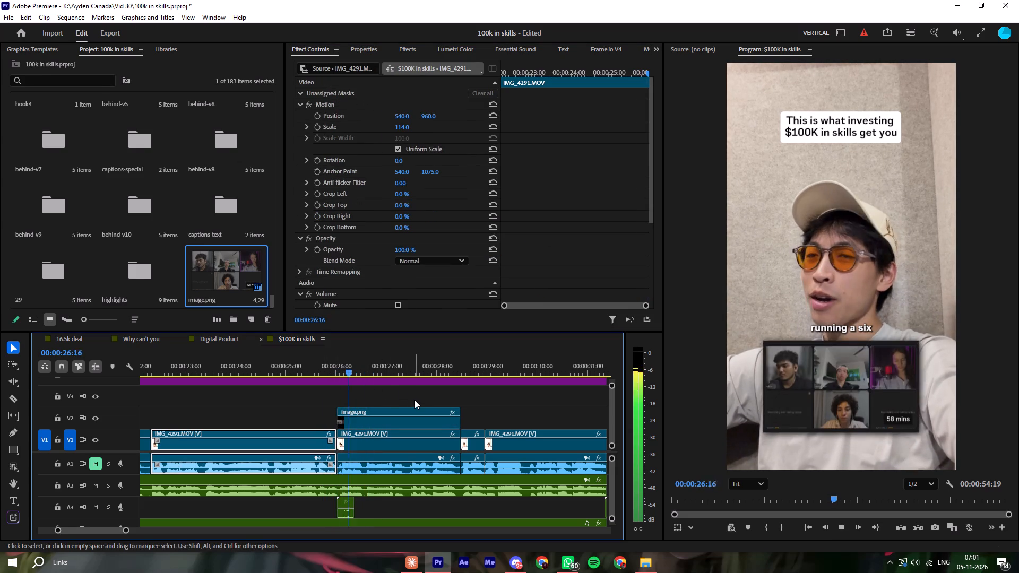
click(316, 367)
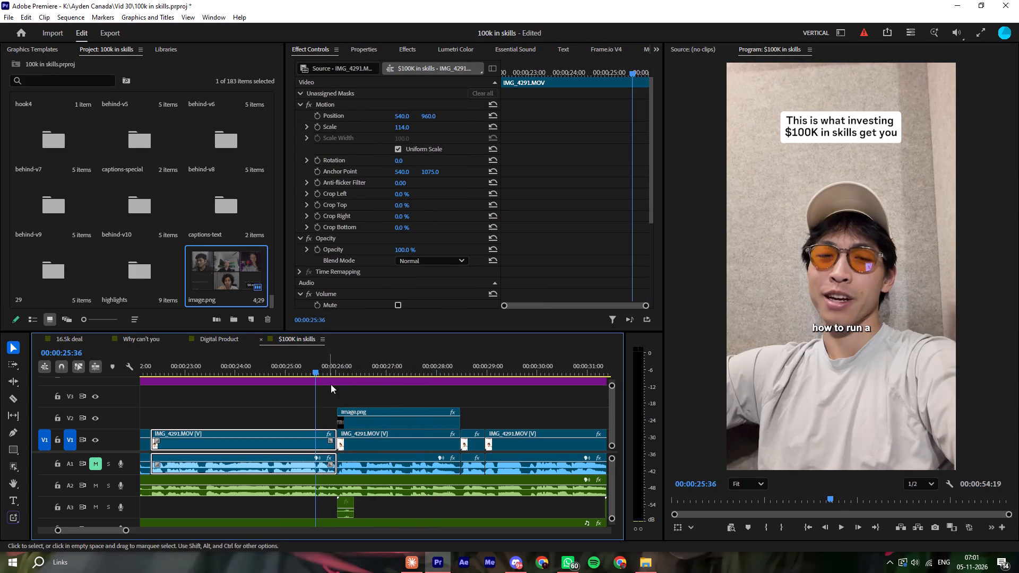
key(space)
key(space)
Shift image.png and its shutter sound later so both start at 00:00:26:44.
drag(369, 423, 400, 424)
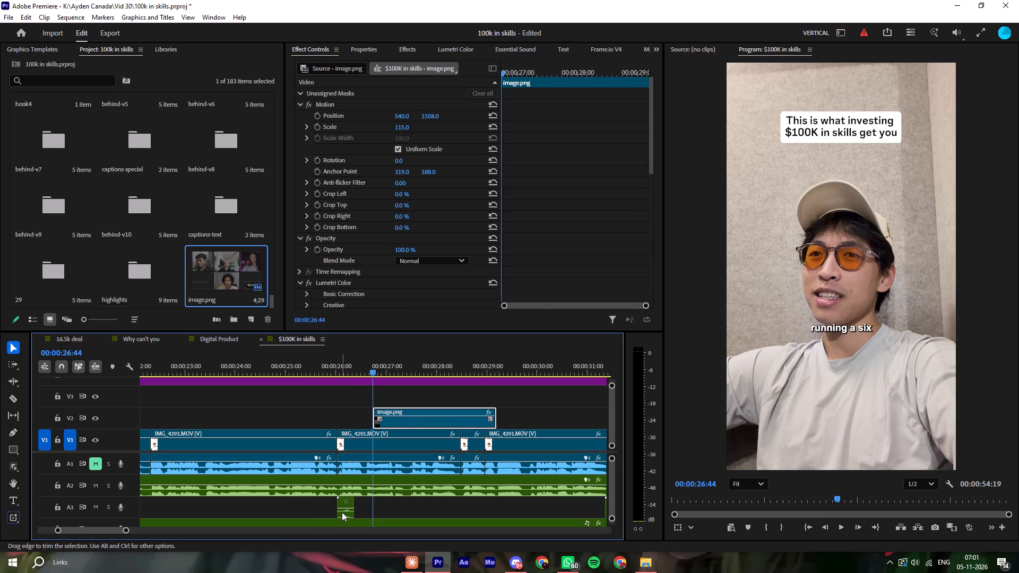
drag(342, 512, 374, 511)
key(space)
Trim the end of image.png back to the cut where the talking-head clip beneath it ends.
drag(498, 415, 485, 416)
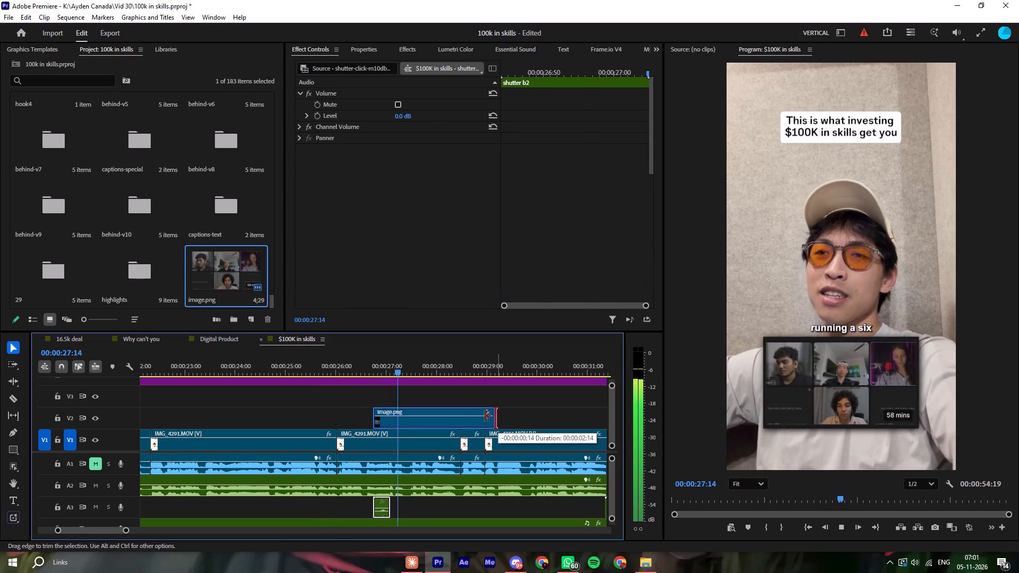
drag(485, 416, 460, 416)
Play back the retimed image.png overlay repeatedly from just before 26:44 to check its entrance, shutter sound and ending.
click(367, 366)
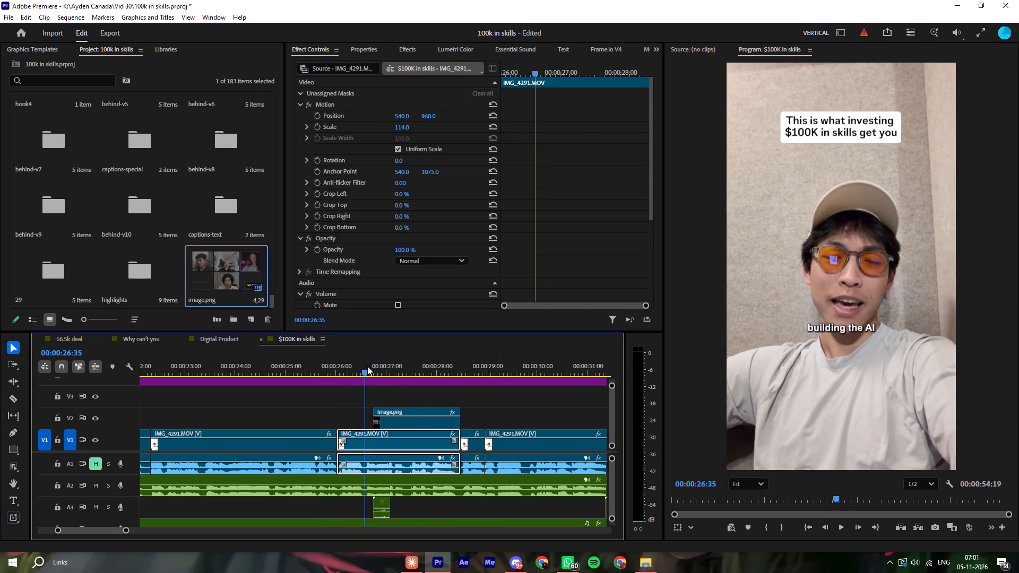
key(space)
click(519, 403)
click(371, 366)
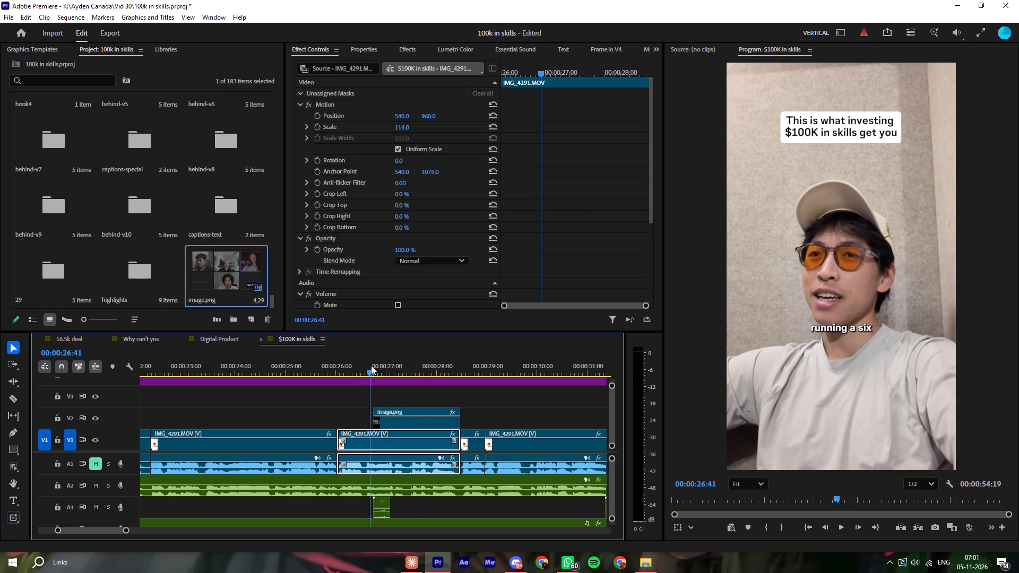
key(space)
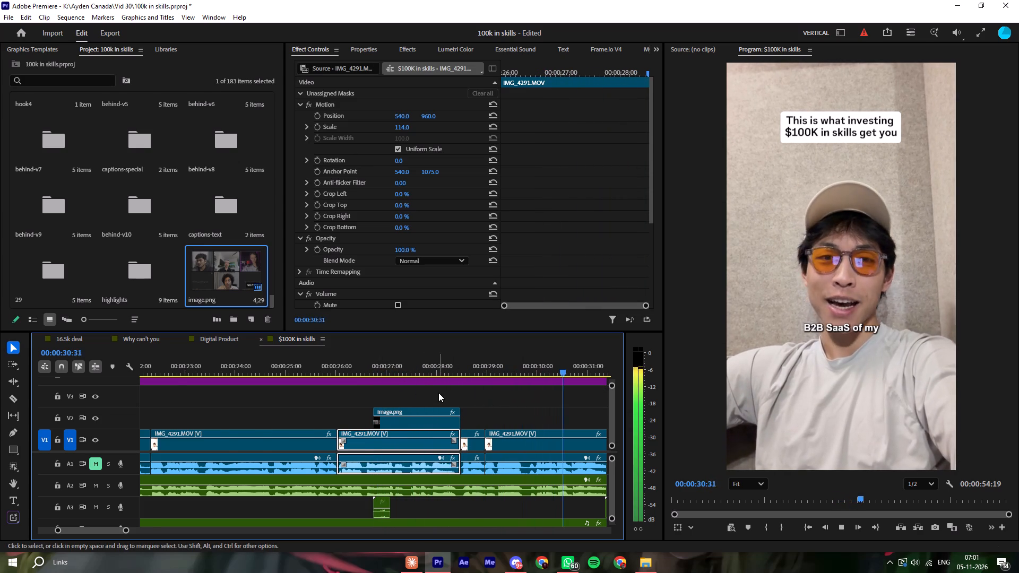
key(minus)
click(372, 379)
key(space)
click(374, 370)
key(space)
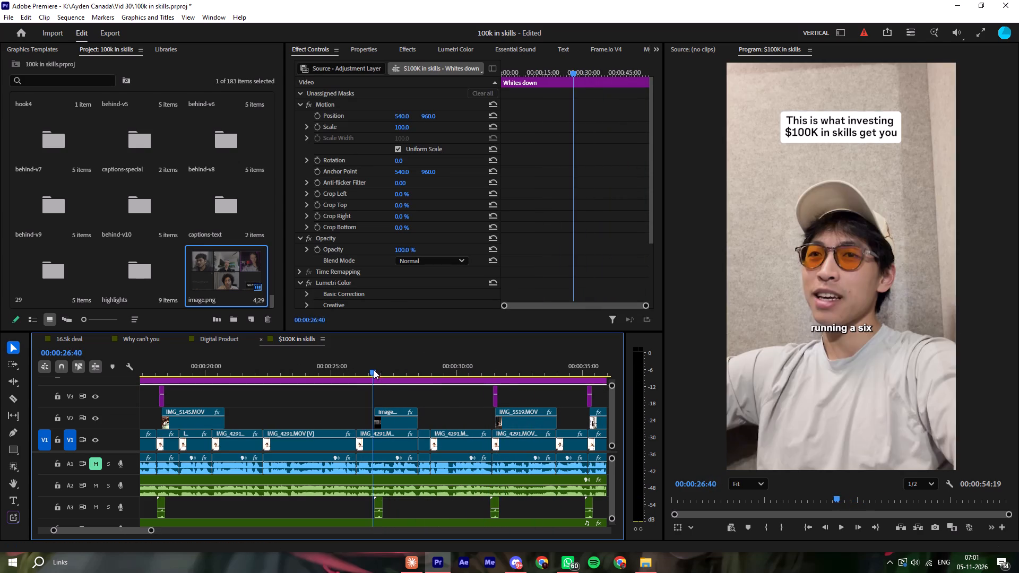
key(space)
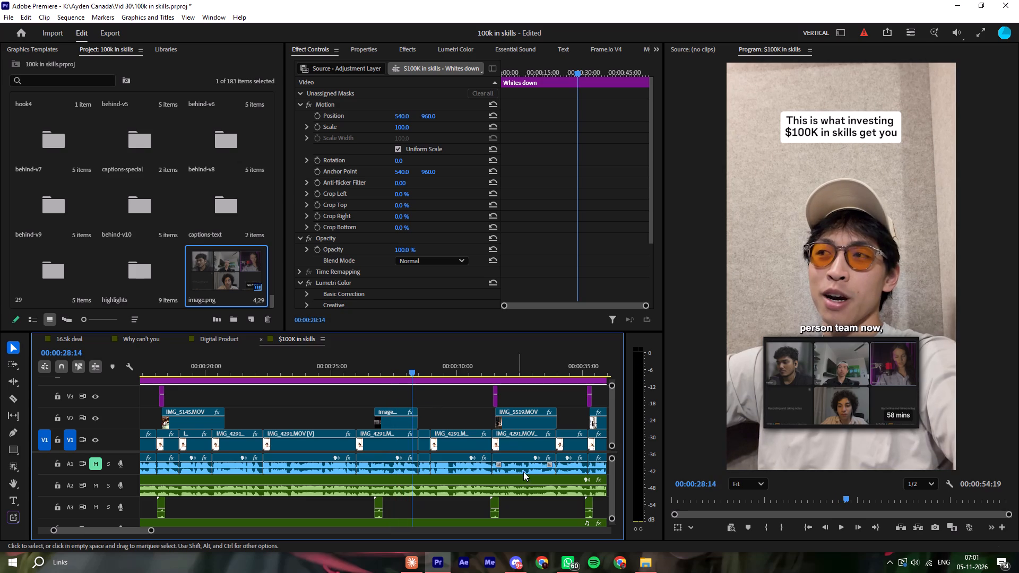
key(space)
click(368, 370)
key(space)
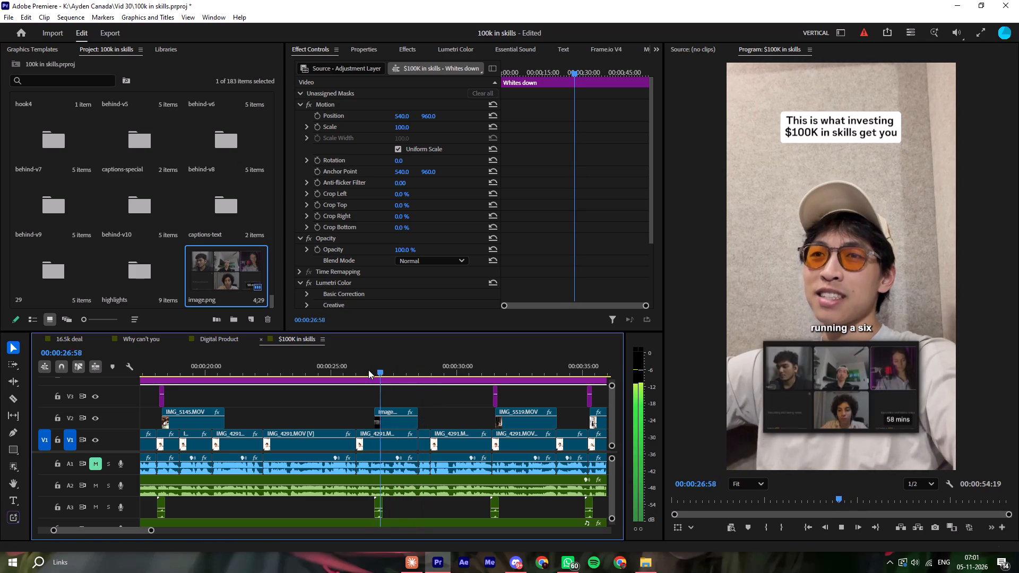
click(368, 370)
key(space)
key(space)
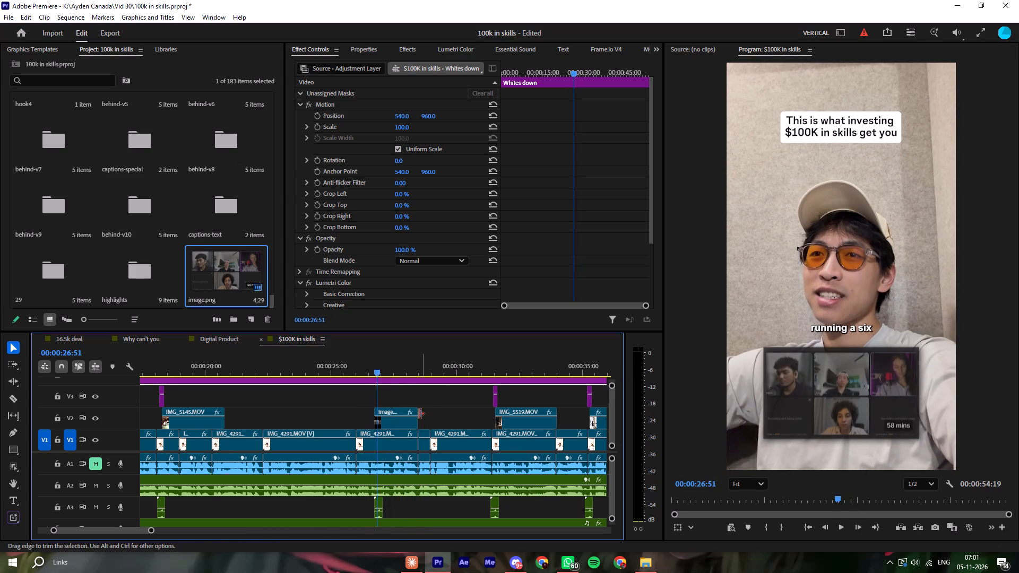
key(space)
click(369, 368)
key(space)
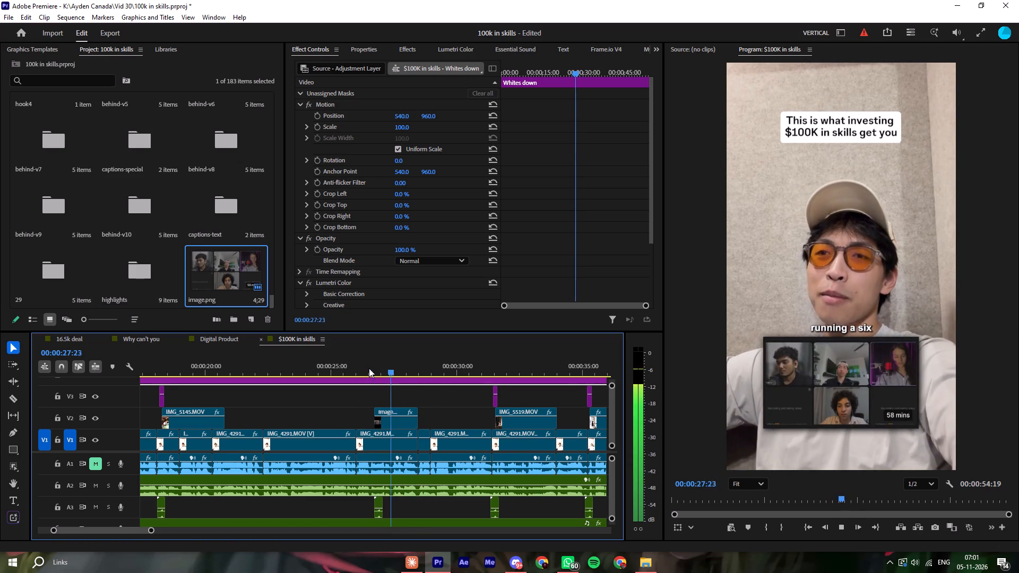
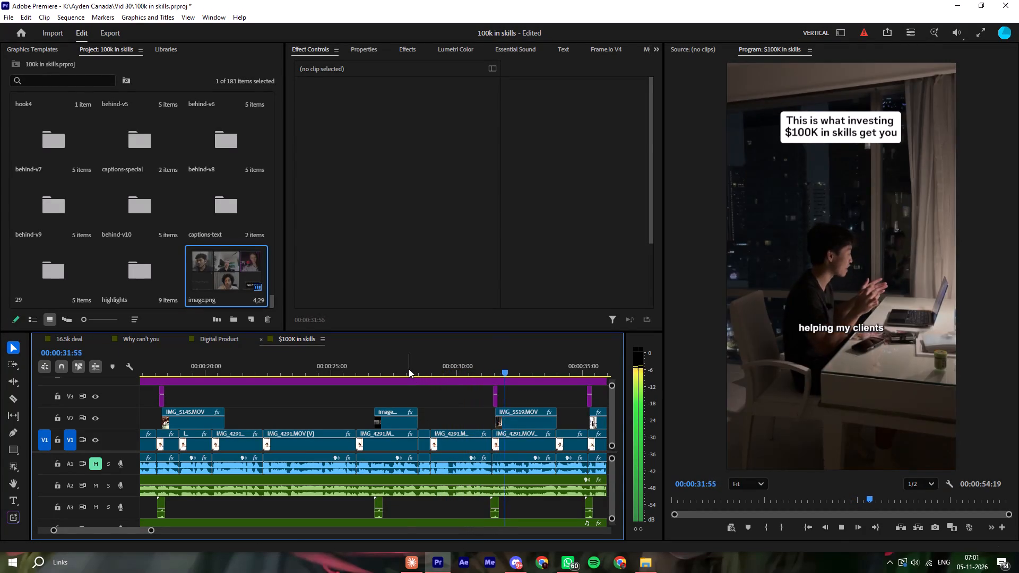
Park the playhead at 00:00:28:02, start a media import, and look through the Downloads folder for another B-roll asset.
click(409, 369)
double_click(179, 212)
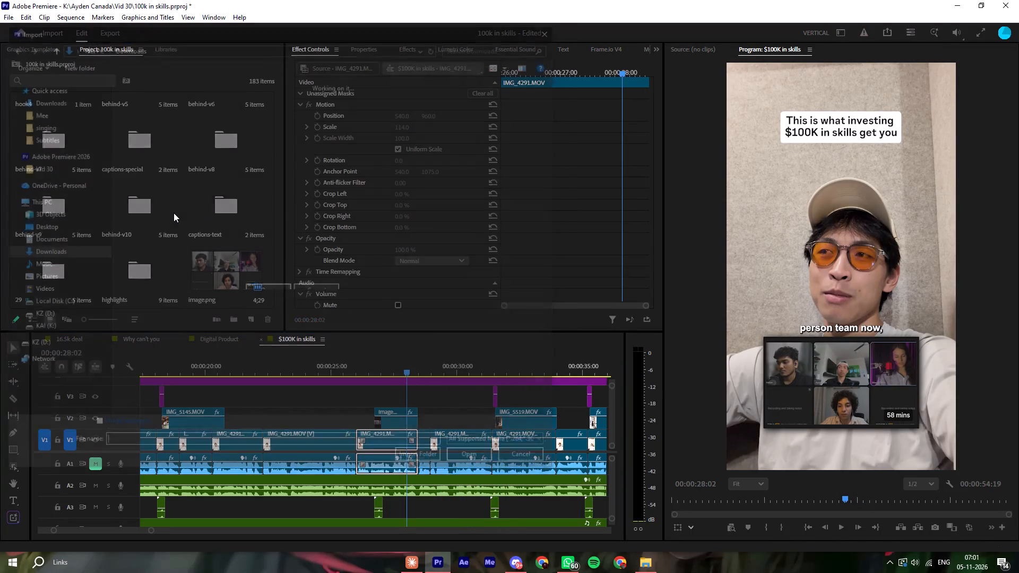
scroll(402, 265, down, 3)
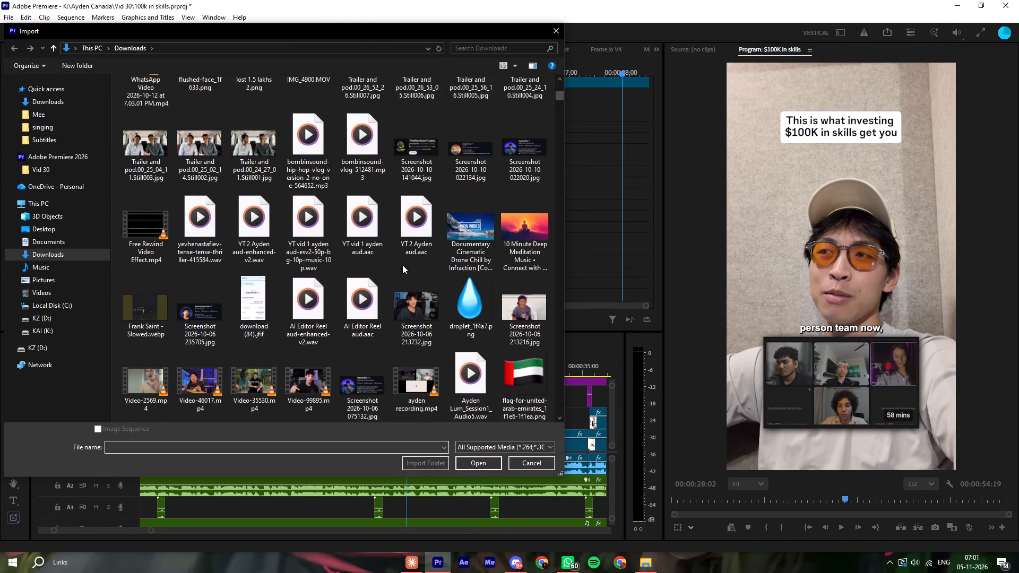
scroll(402, 265, down, 3)
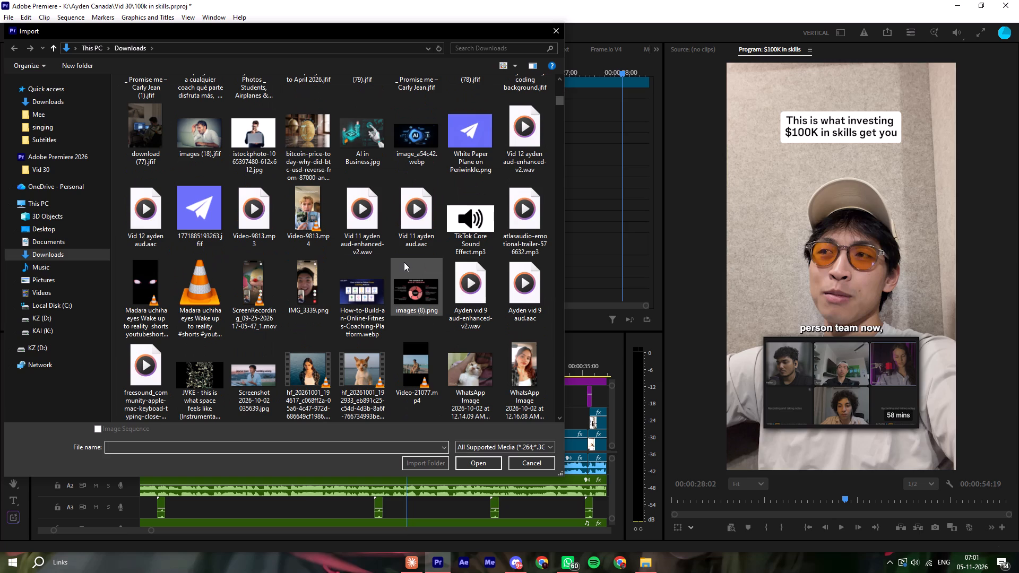
scroll(404, 262, down, 1)
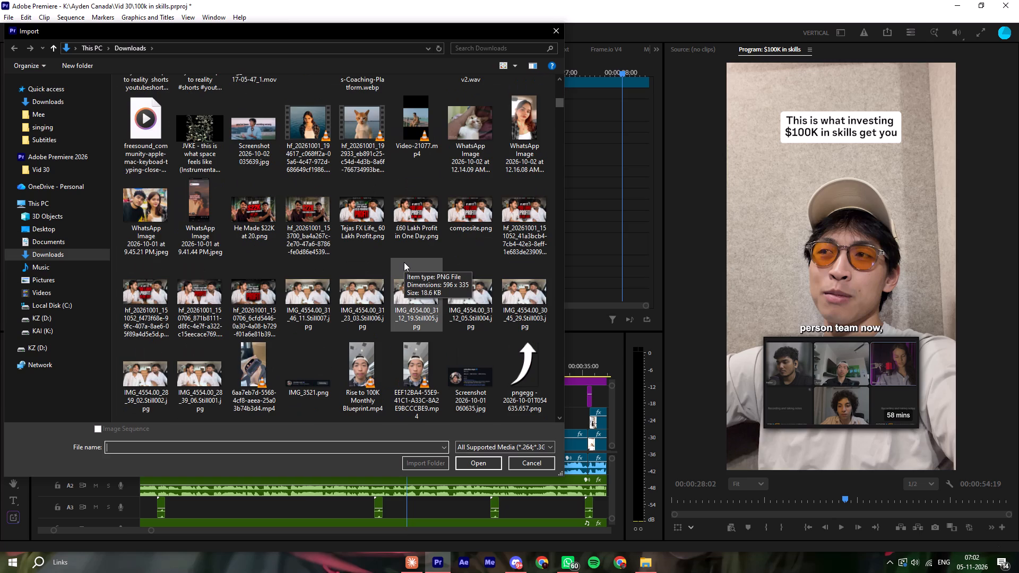
scroll(404, 262, down, 1)
scroll(352, 265, down, 1)
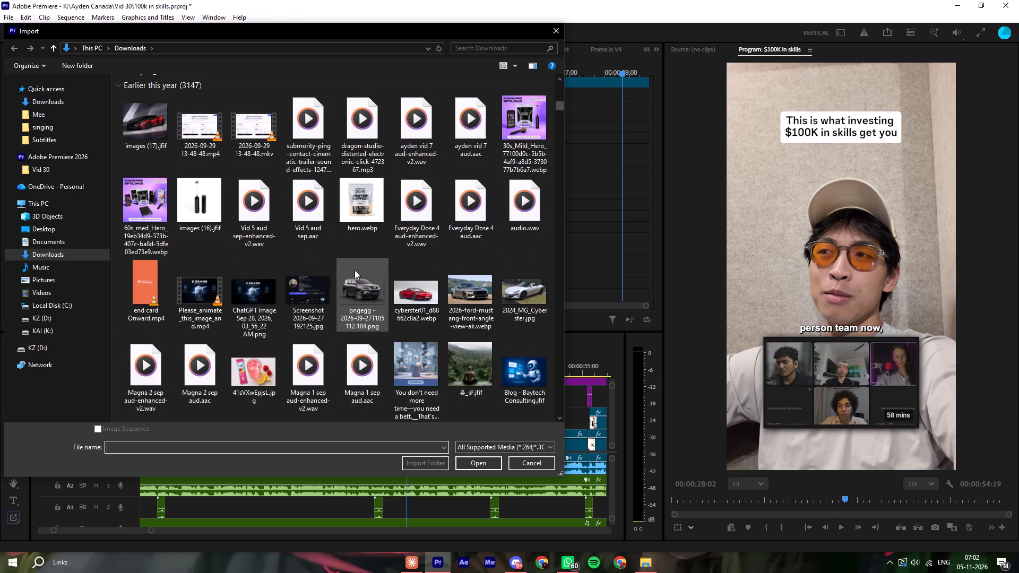
scroll(472, 302, down, 1)
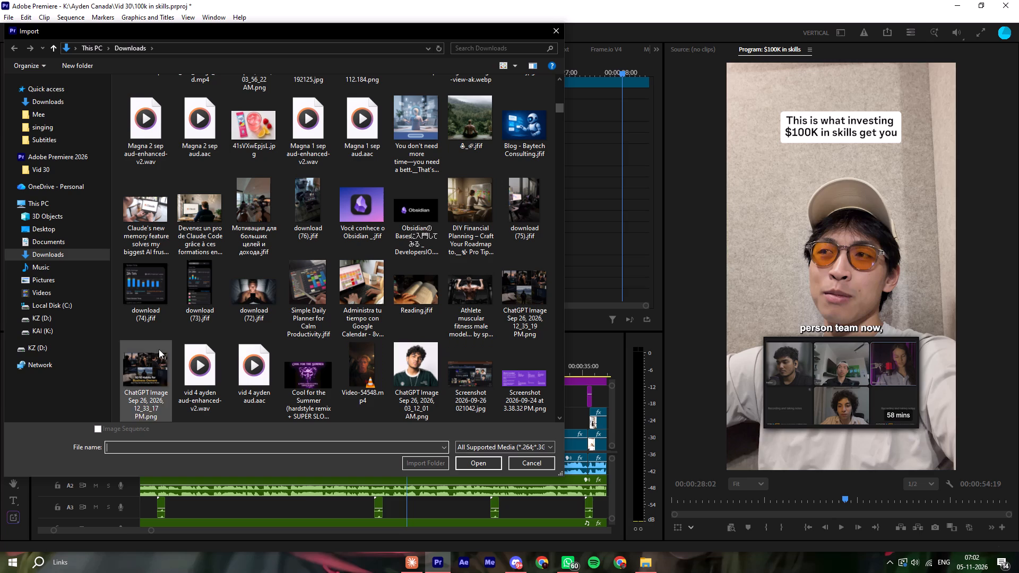
scroll(370, 238, down, 1)
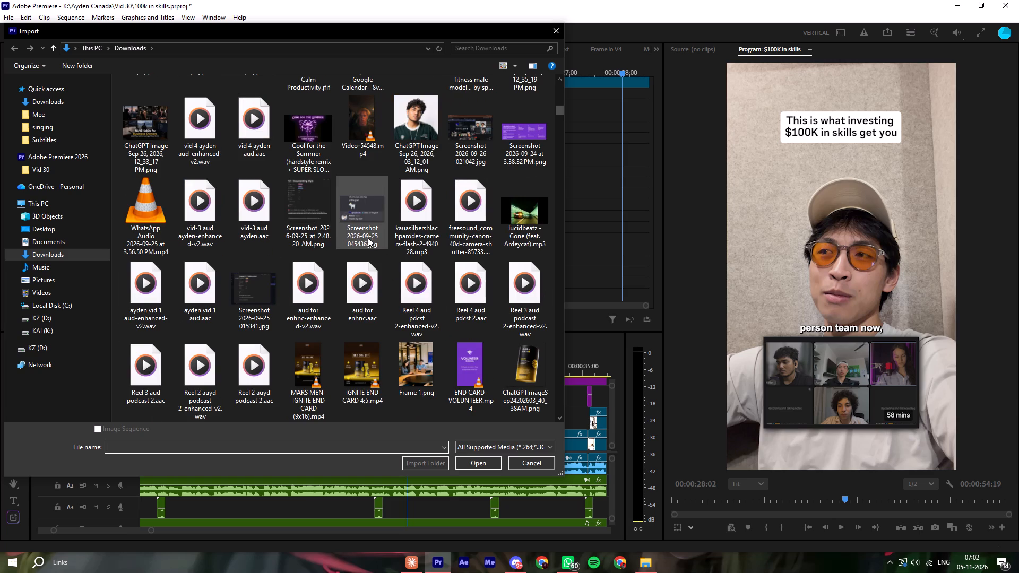
scroll(303, 265, down, 1)
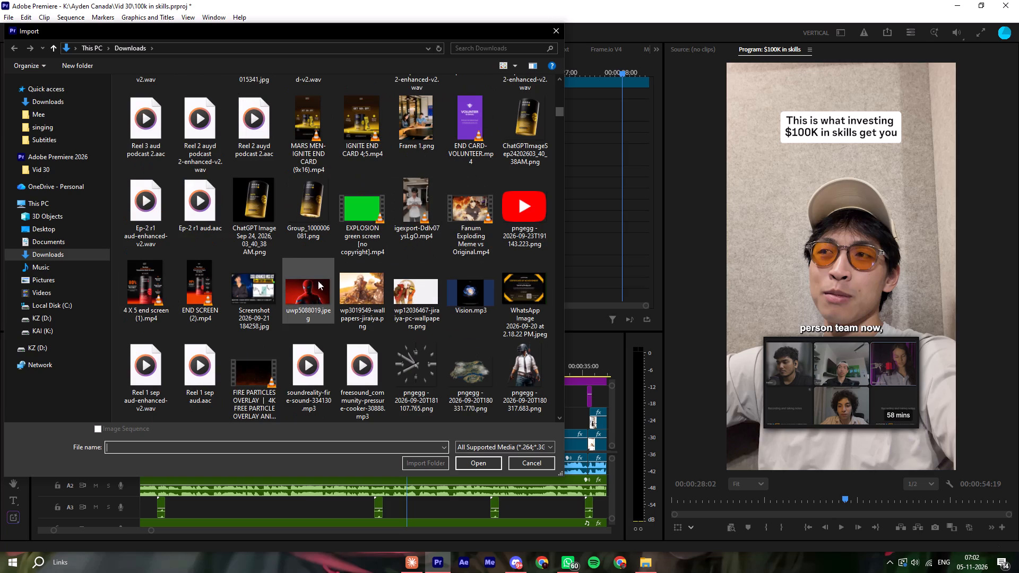
scroll(317, 287, down, 1)
scroll(485, 269, down, 1)
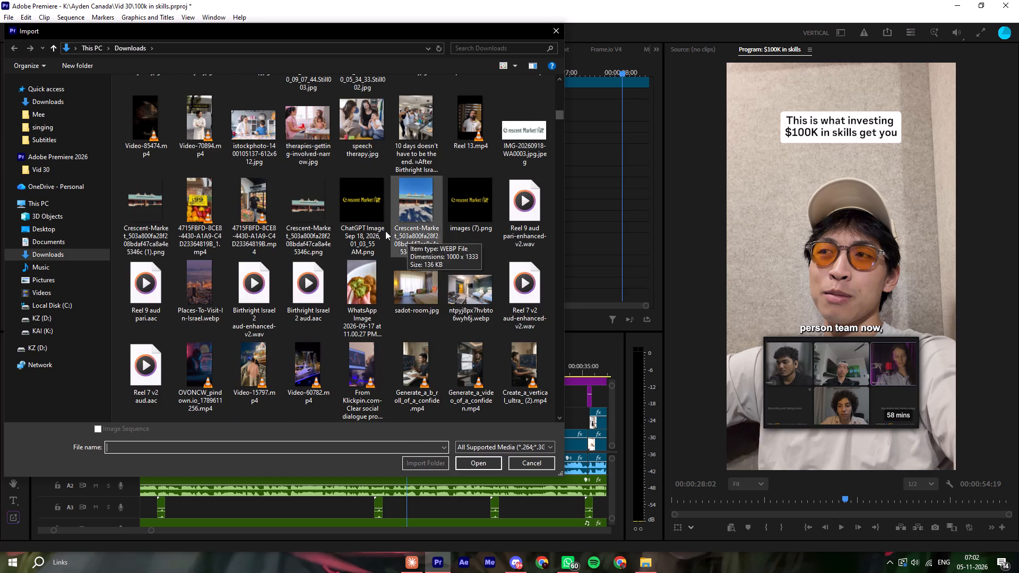
scroll(236, 292, down, 1)
scroll(398, 288, down, 1)
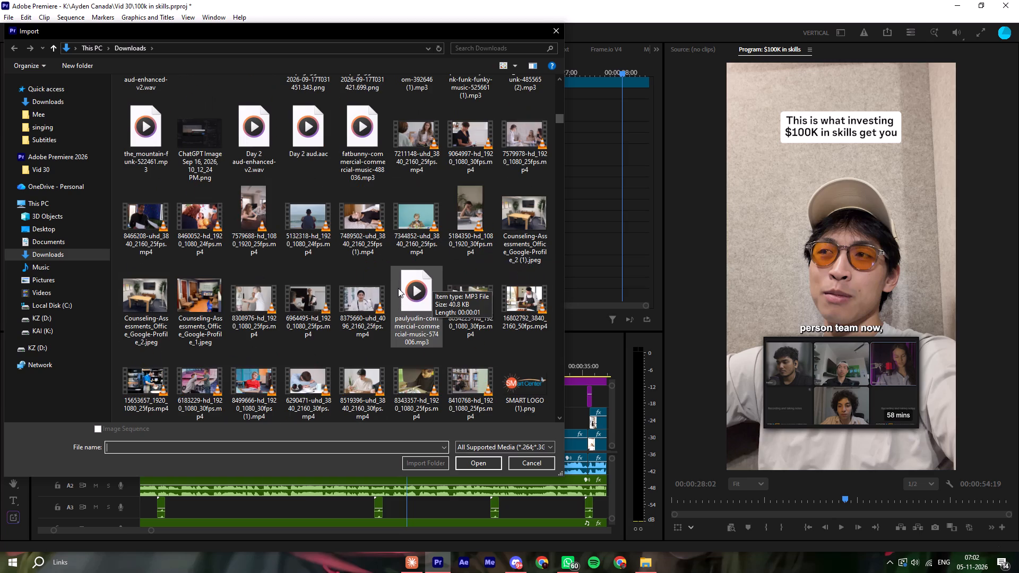
scroll(502, 306, down, 1)
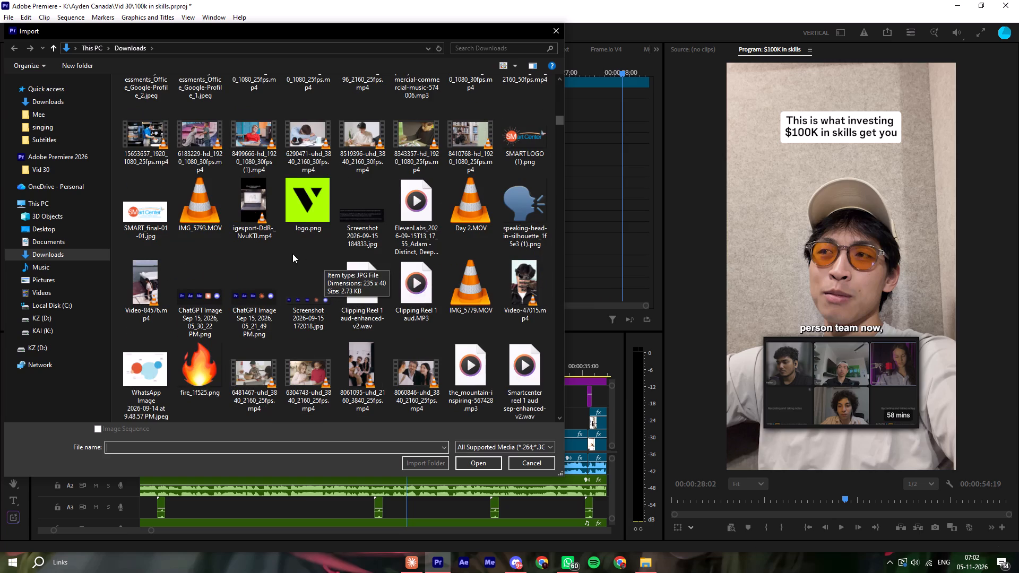
scroll(279, 260, down, 1)
scroll(360, 300, down, 1)
scroll(471, 311, down, 1)
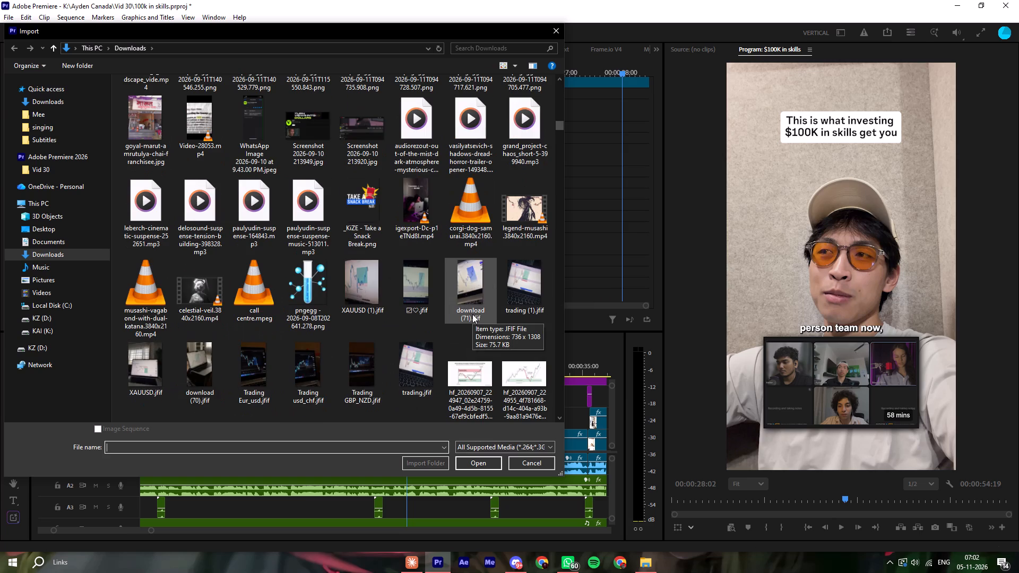
scroll(475, 314, up, 6)
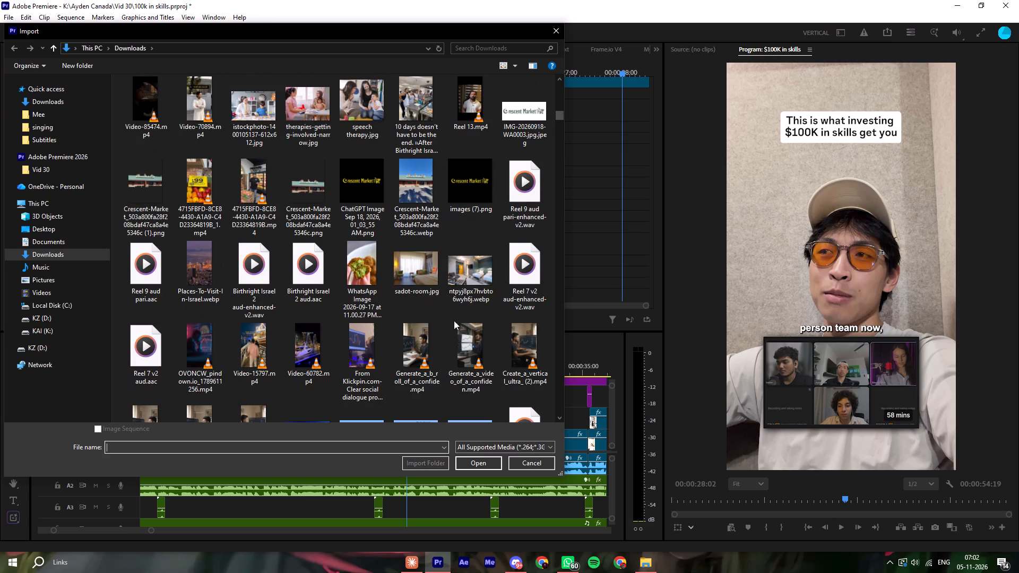
scroll(364, 328, down, 1)
scroll(467, 287, up, 1)
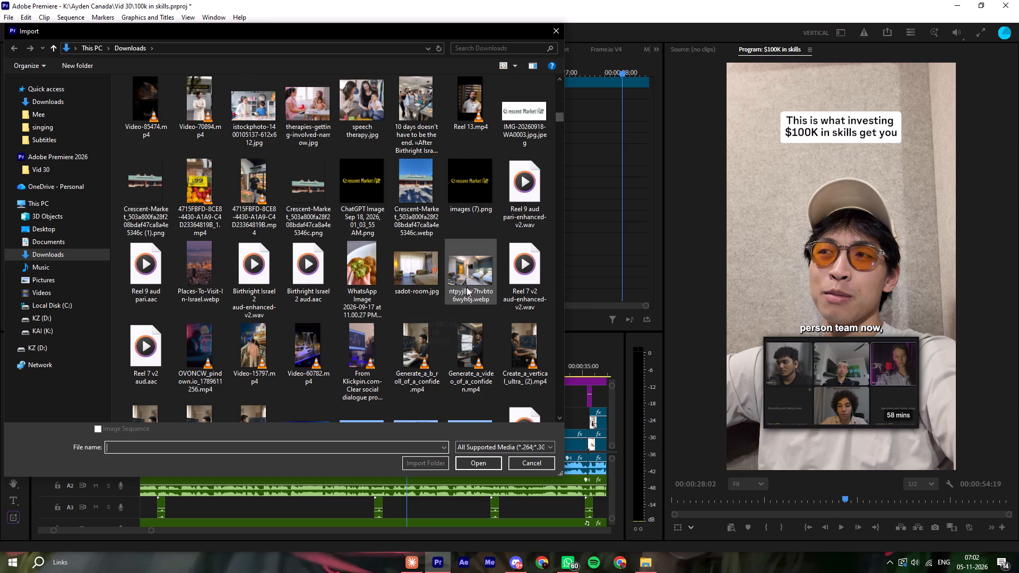
scroll(467, 287, up, 1)
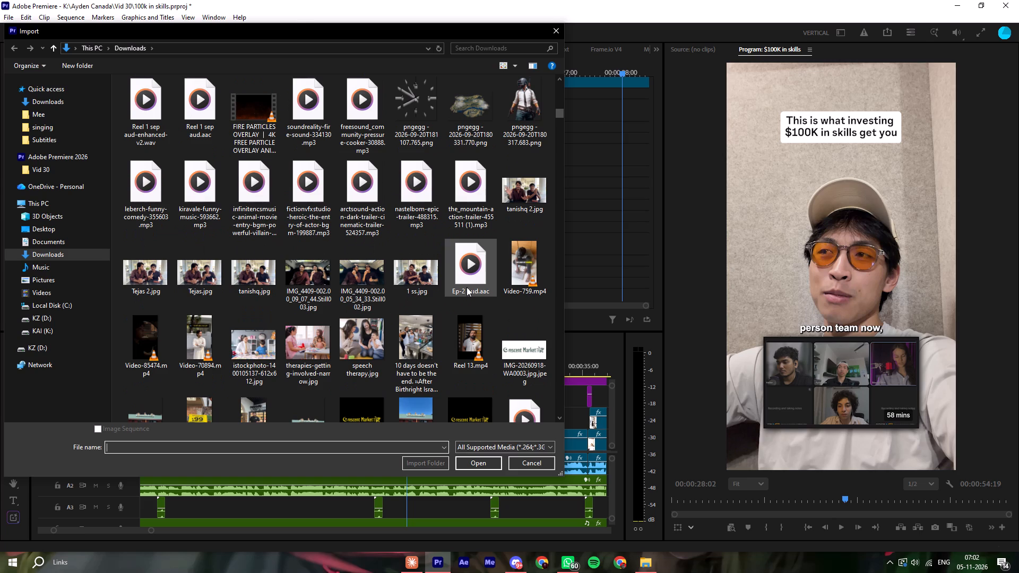
scroll(467, 287, up, 2)
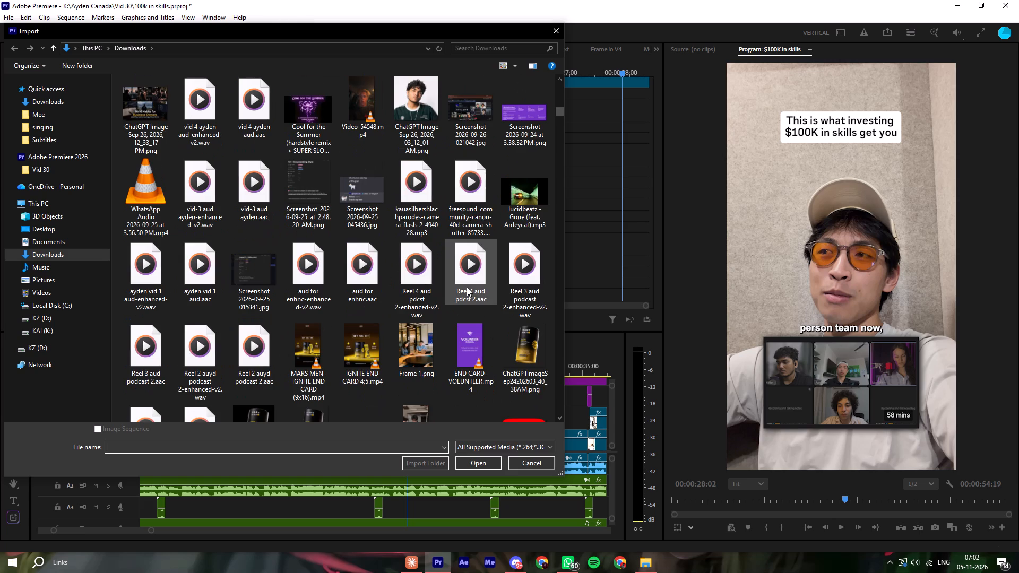
scroll(467, 287, up, 1)
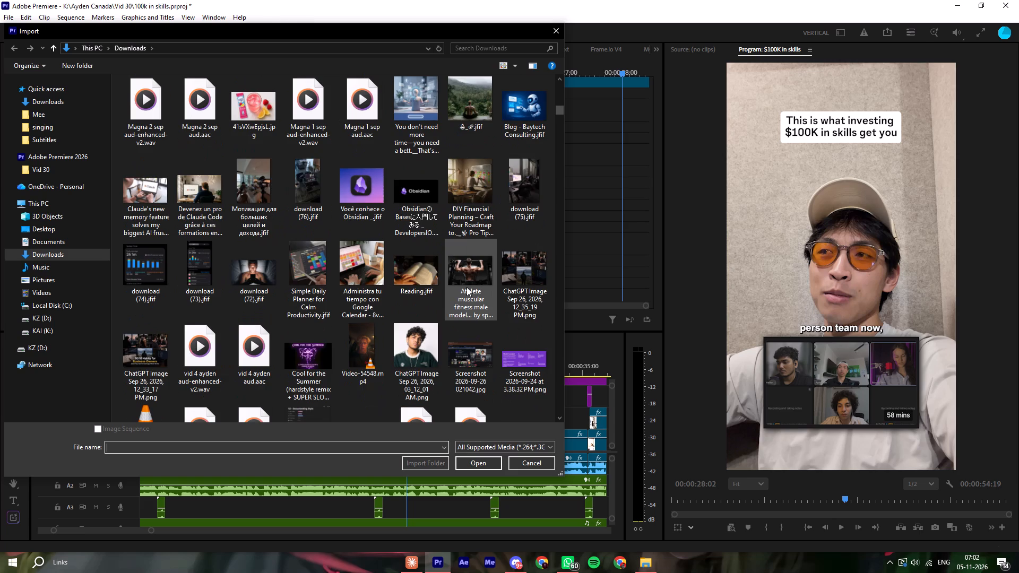
scroll(467, 287, up, 1)
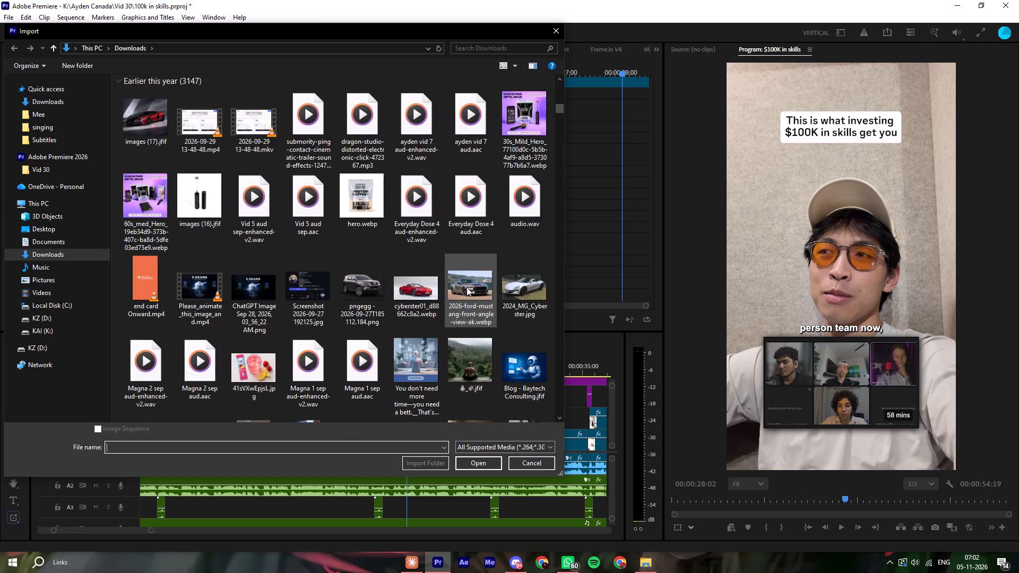
scroll(467, 287, up, 1)
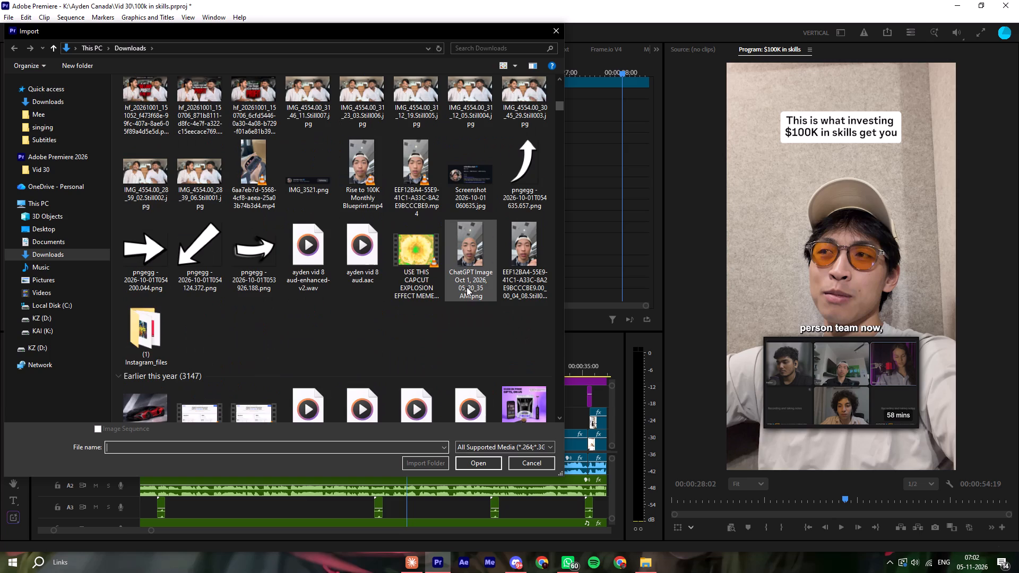
scroll(467, 287, up, 1)
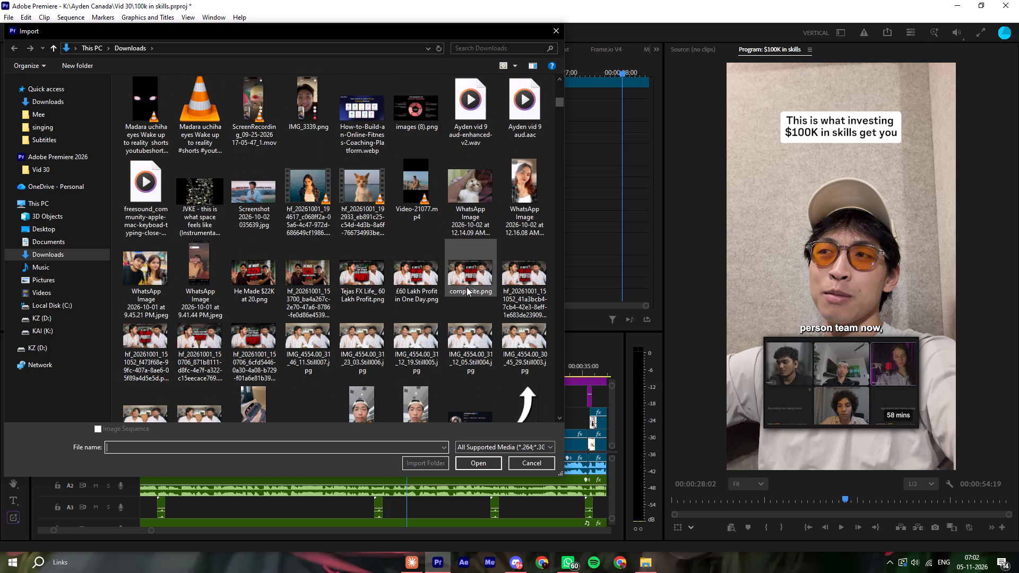
scroll(467, 287, up, 1)
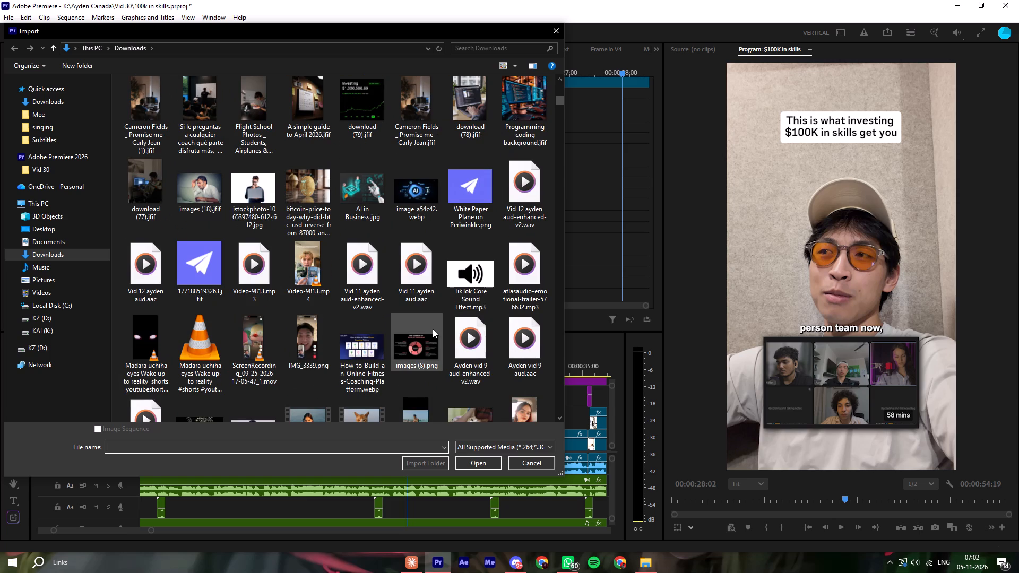
scroll(433, 328, up, 1)
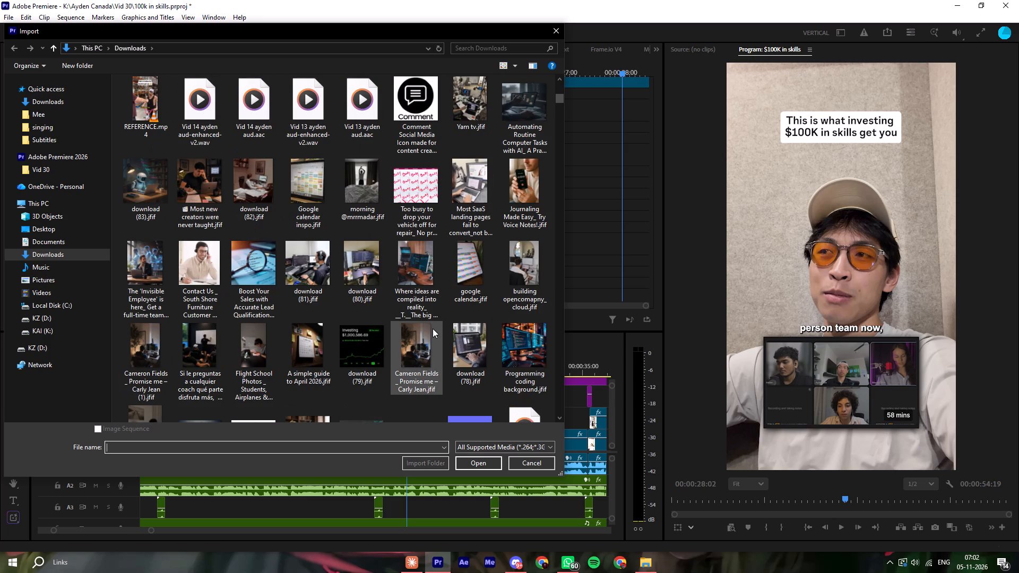
scroll(433, 328, up, 1)
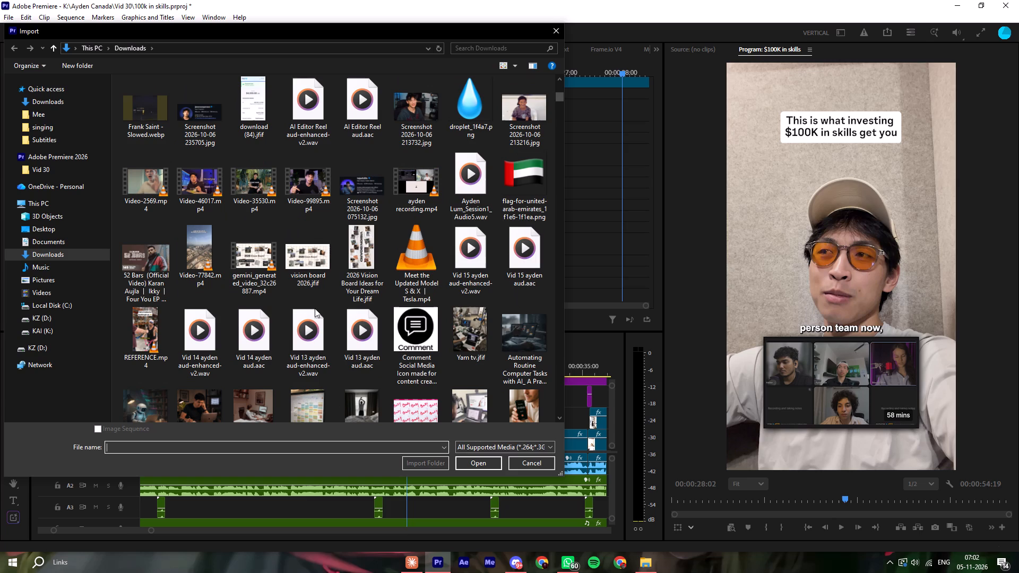
scroll(400, 254, up, 1)
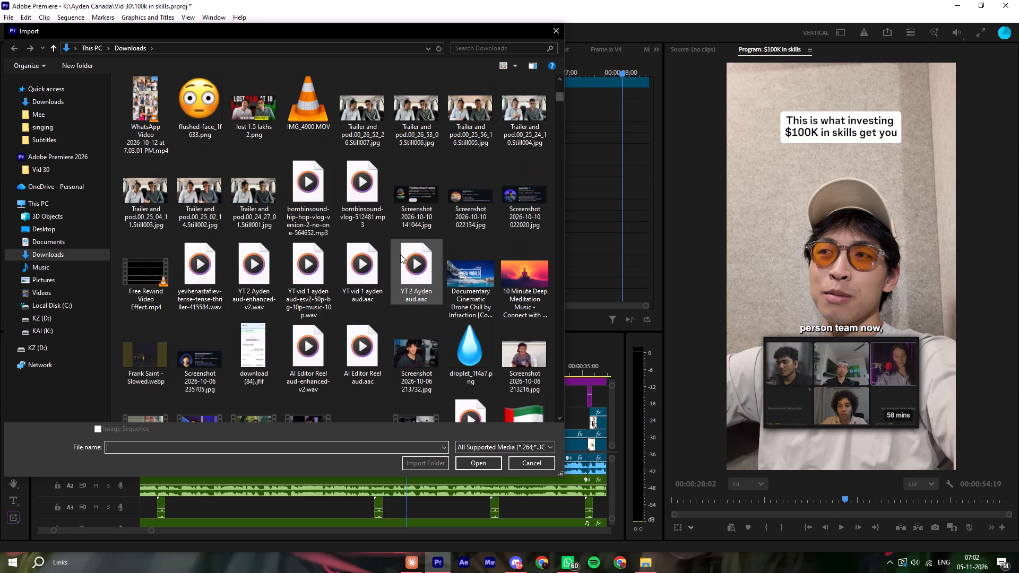
scroll(373, 263, up, 1)
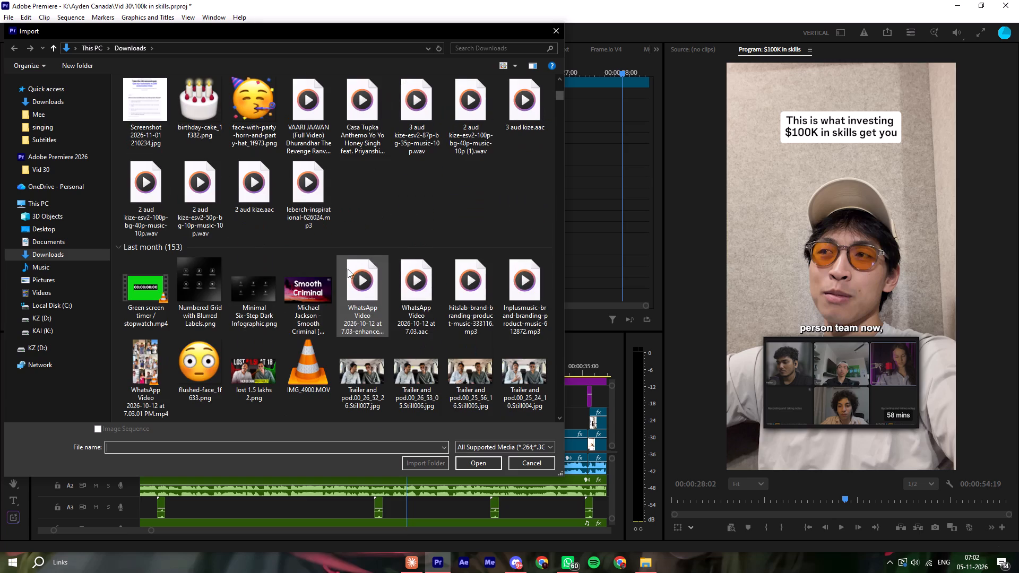
scroll(421, 323, up, 1)
scroll(455, 289, up, 1)
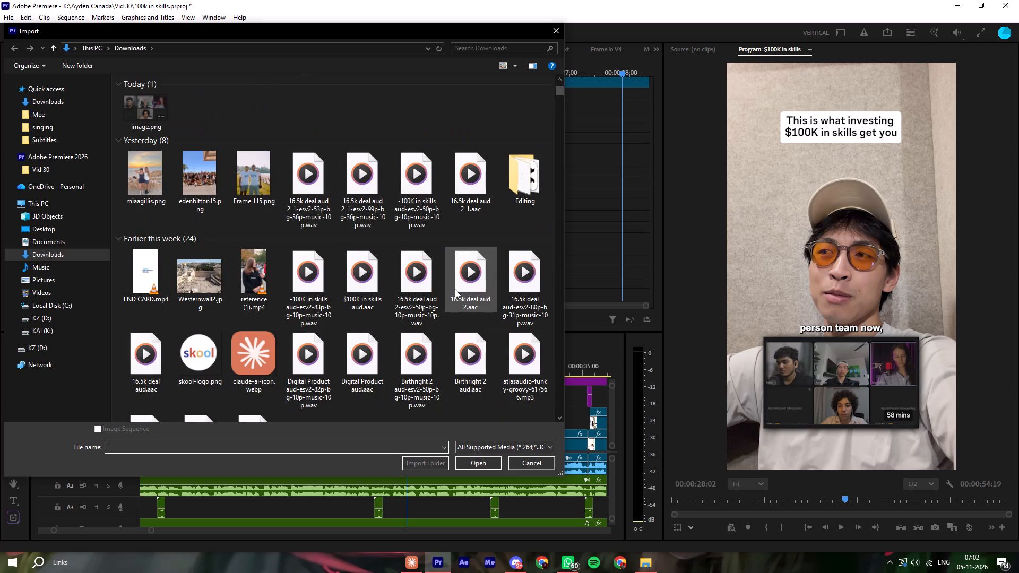
scroll(366, 298, up, 1)
Check the B-rolls folder on the KAI (K:) drive and the Subtitles, singing and Mee folders for usable media.
click(34, 317)
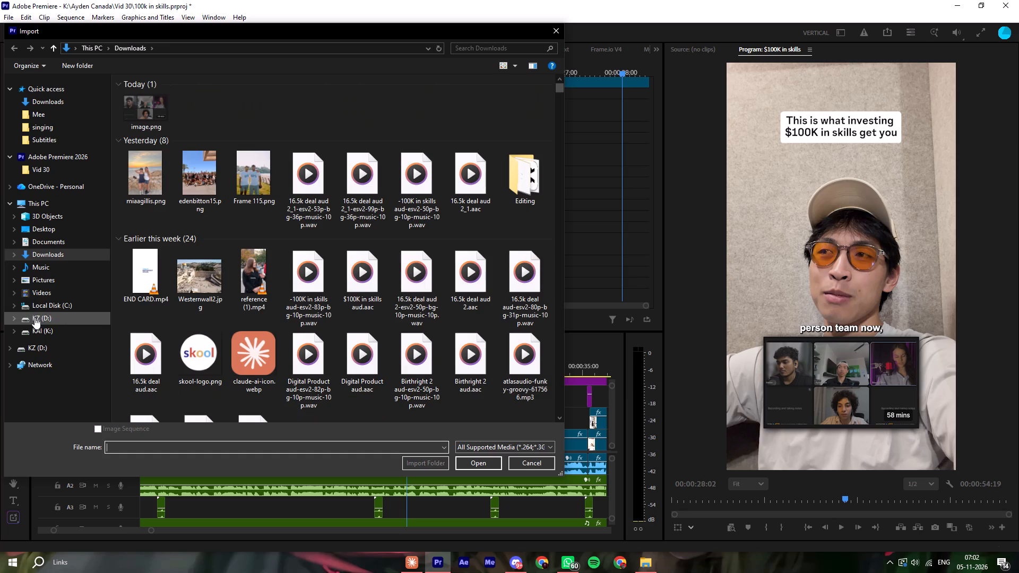
click(51, 332)
click(177, 156)
double_click(157, 163)
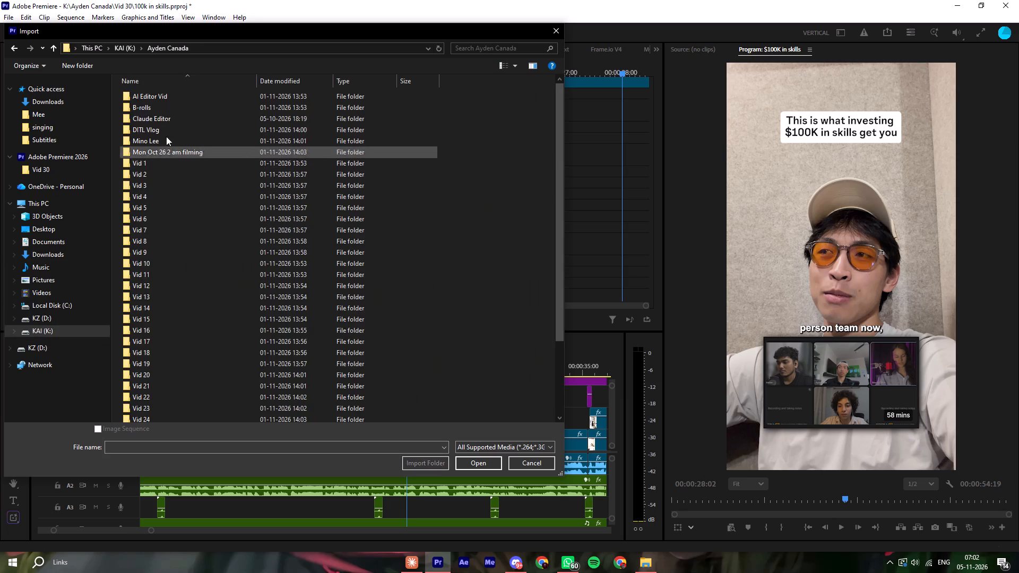
double_click(175, 112)
scroll(265, 240, down, 4)
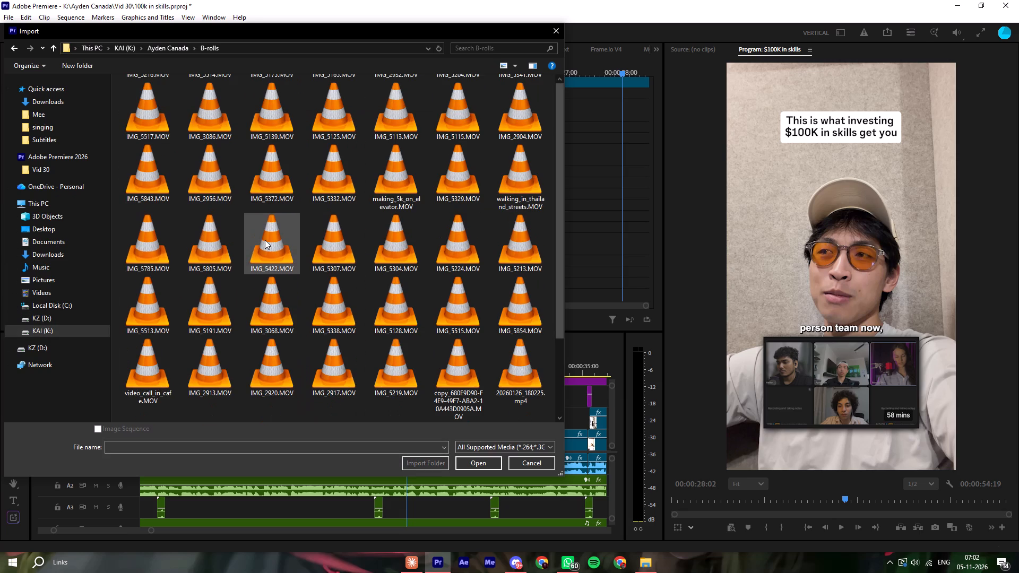
scroll(265, 240, up, 4)
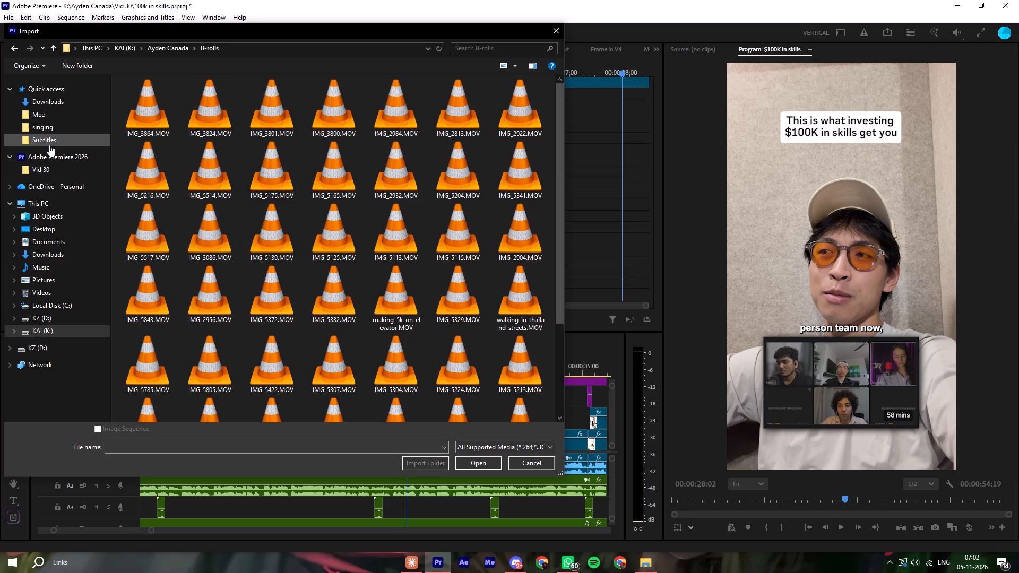
click(49, 144)
click(57, 126)
click(62, 116)
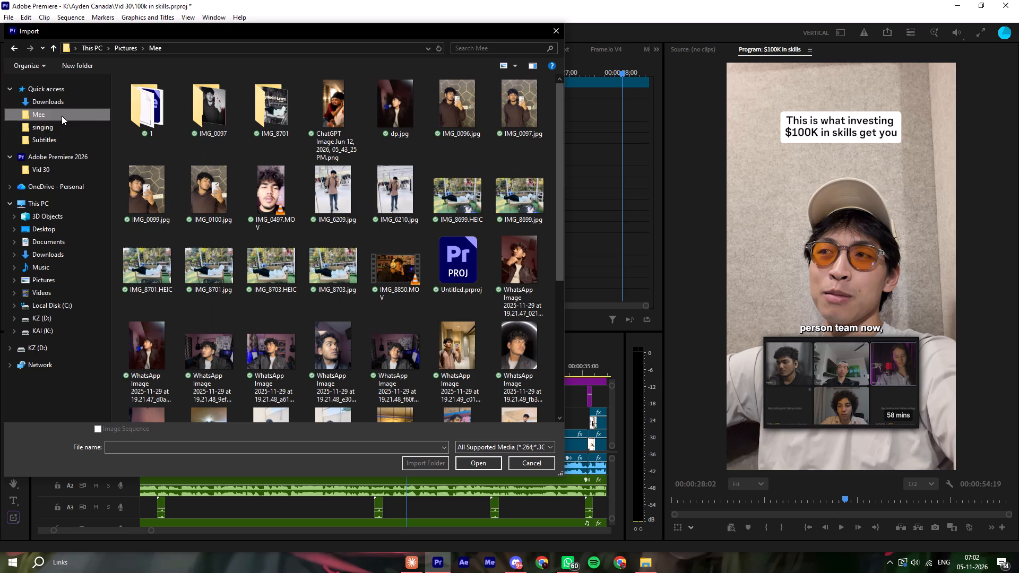
Look through the Downloads folder, from today's files back into the earlier-this-year files, for a usable B-roll asset.
click(55, 236)
click(56, 253)
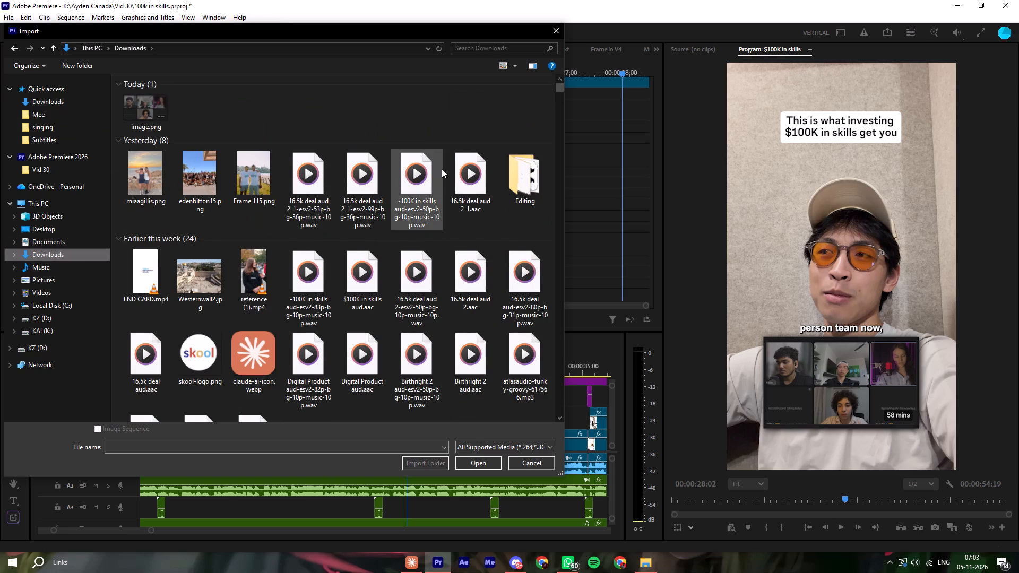
scroll(446, 186, down, 2)
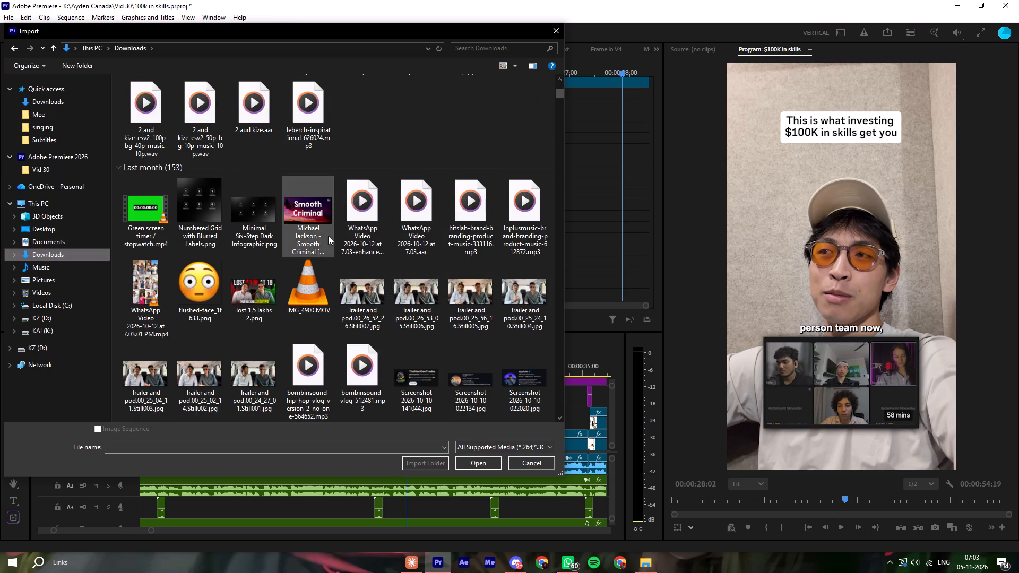
scroll(448, 206, down, 1)
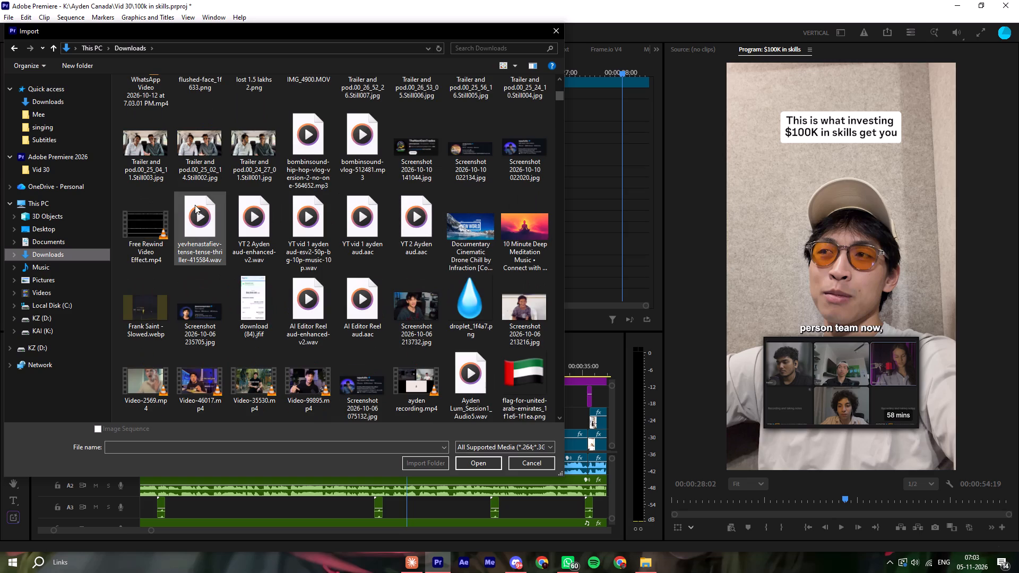
scroll(491, 254, down, 1)
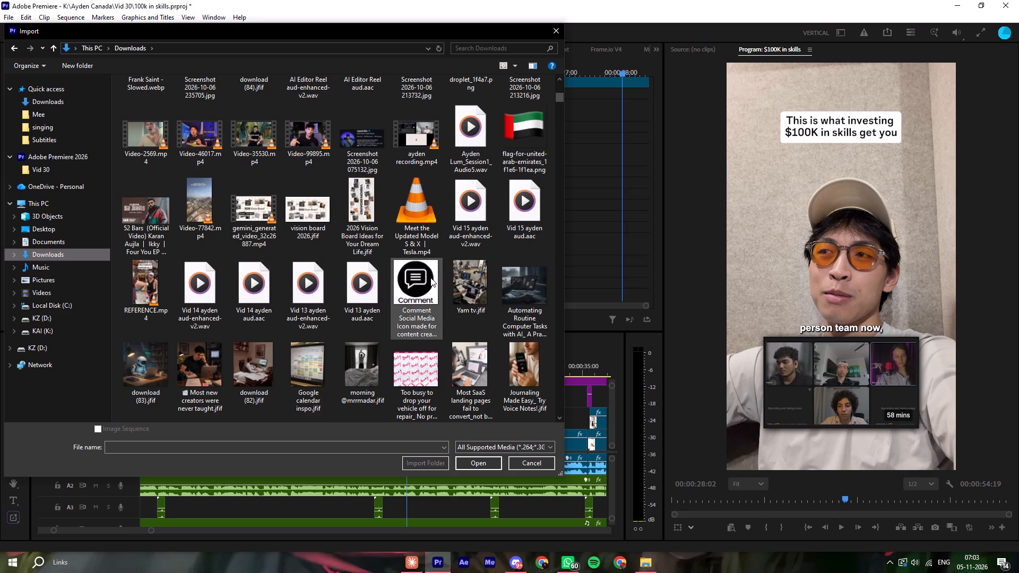
scroll(430, 277, down, 1)
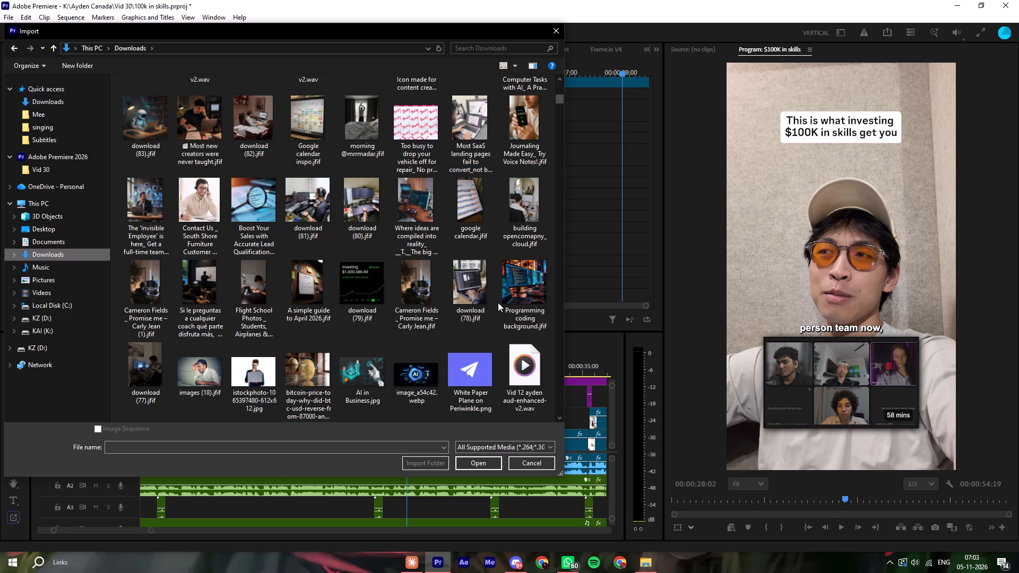
scroll(498, 302, down, 1)
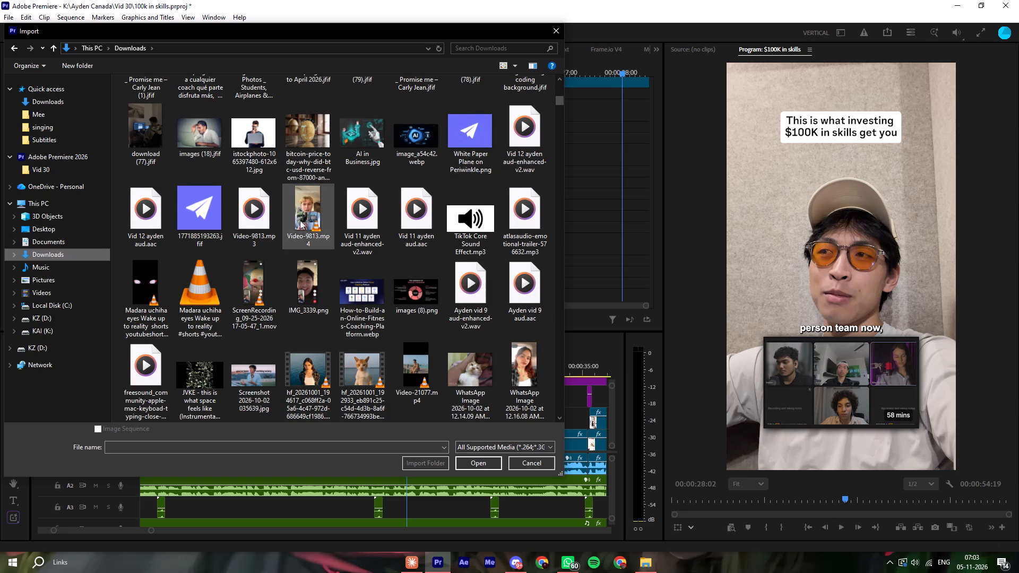
scroll(505, 305, down, 1)
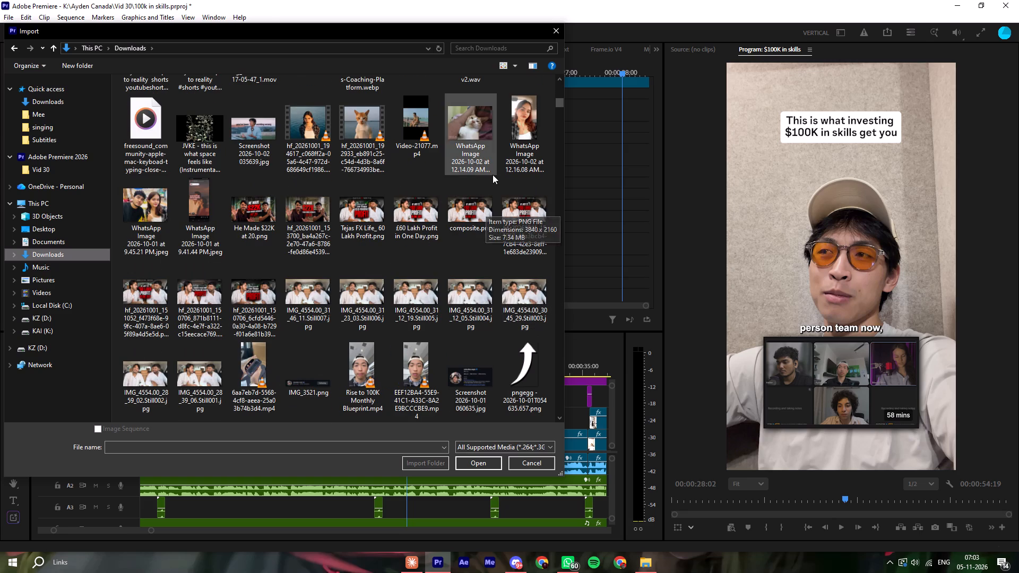
scroll(355, 275, down, 1)
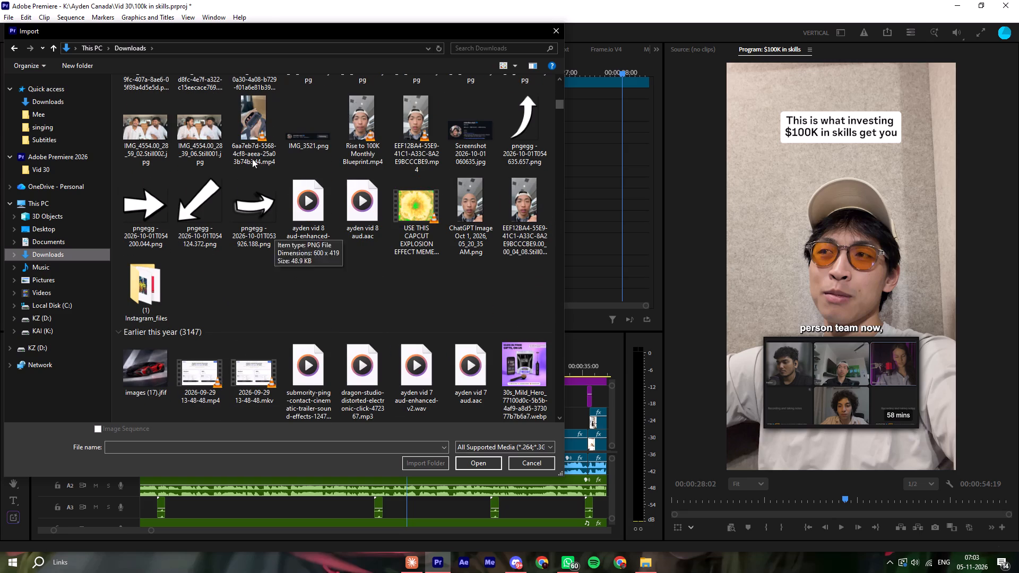
scroll(244, 308, down, 1)
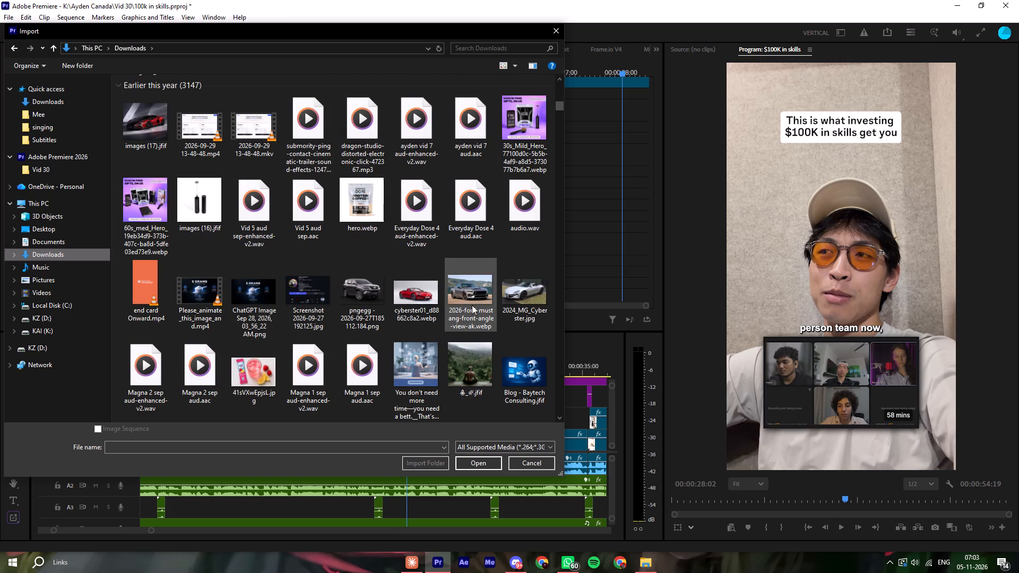
scroll(359, 332, down, 1)
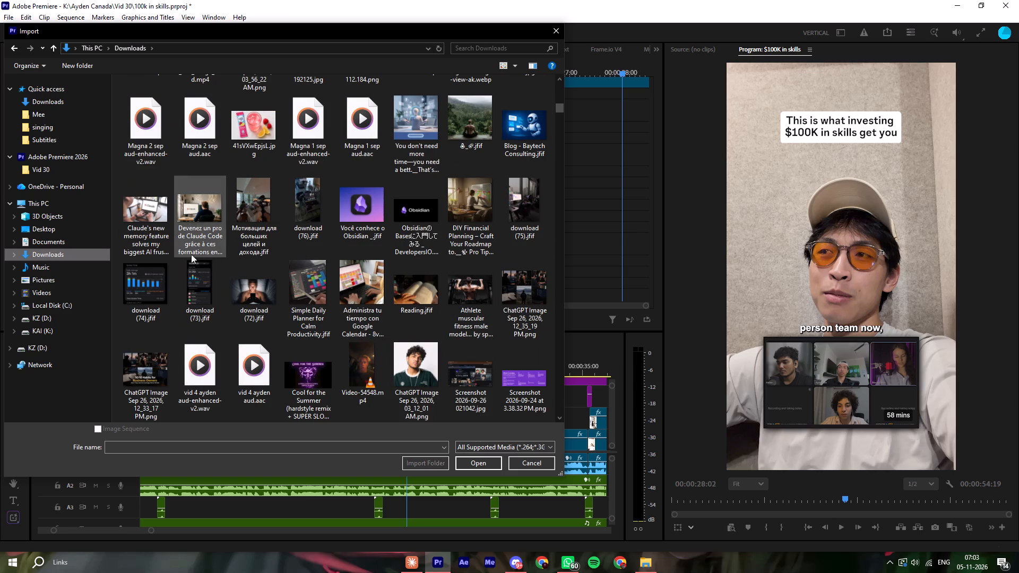
scroll(538, 298, down, 1)
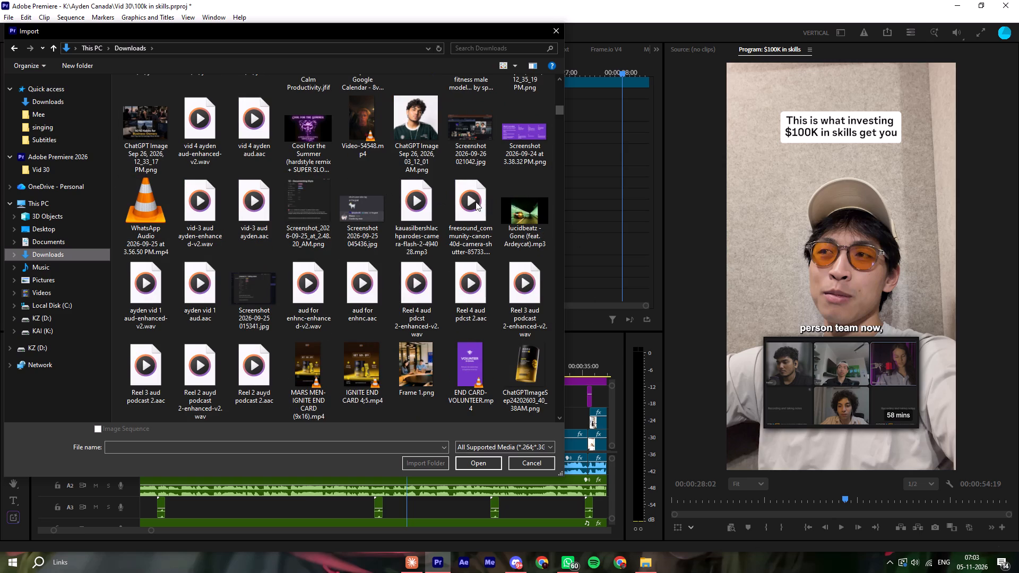
scroll(186, 294, down, 1)
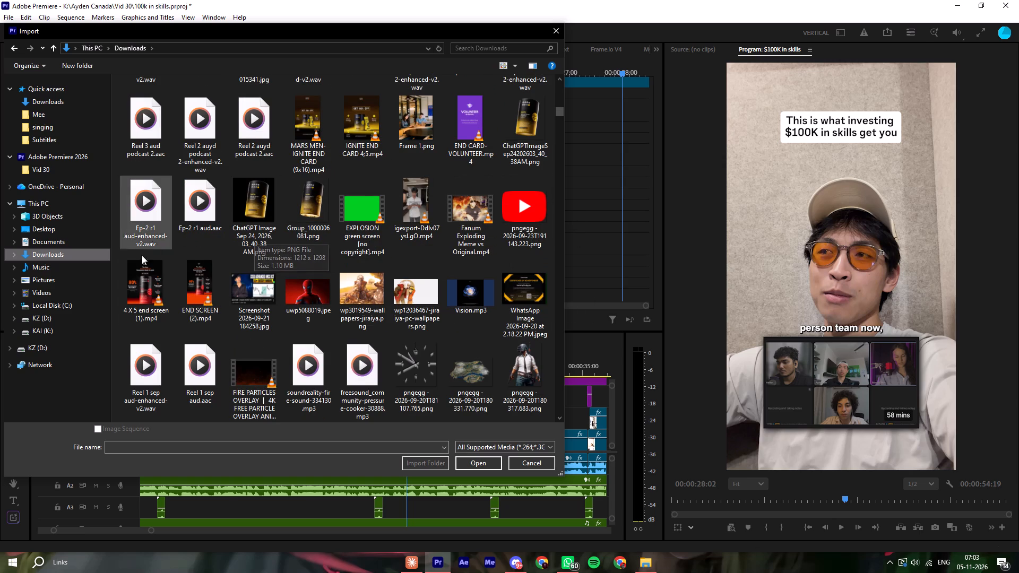
scroll(523, 302, down, 1)
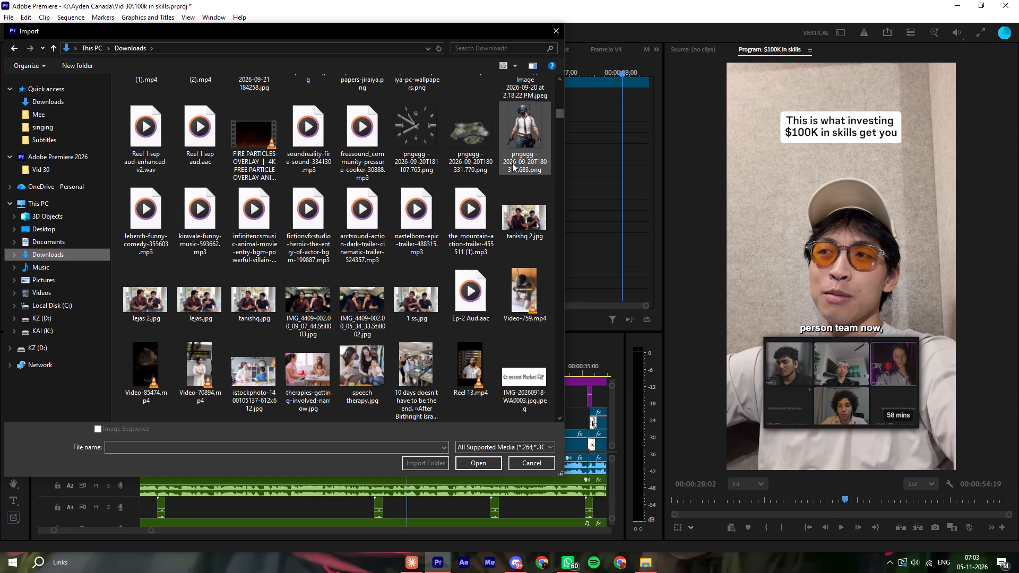
scroll(507, 324, down, 1)
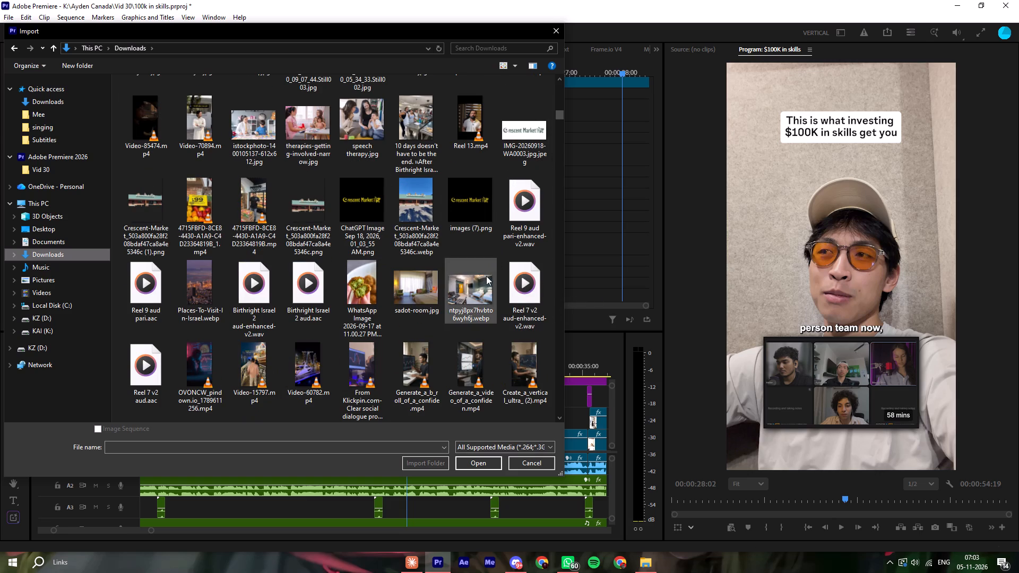
scroll(249, 301, down, 1)
scroll(468, 235, down, 1)
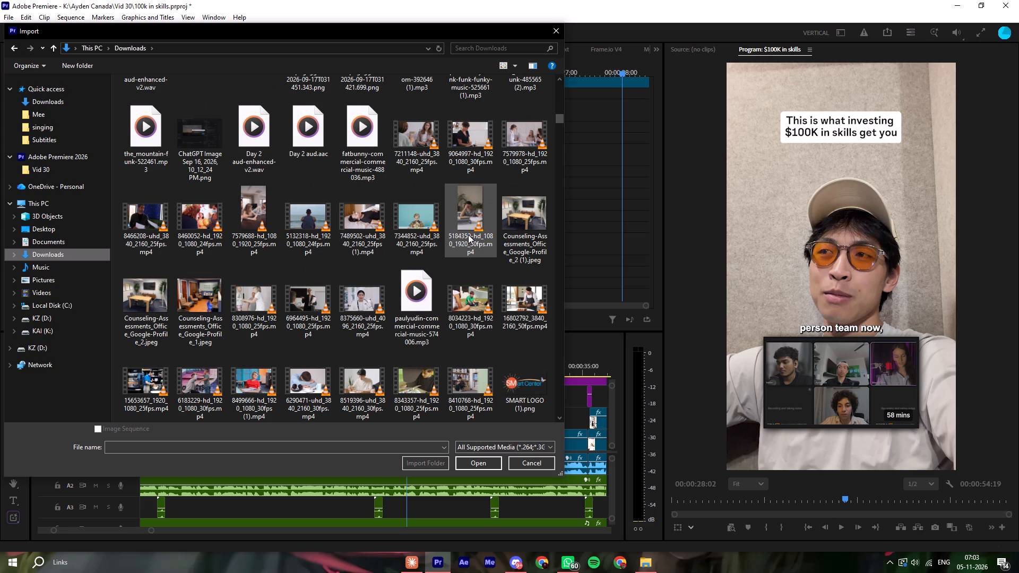
Check the Captures folder inside Videos for a usable B-roll clip.
click(56, 293)
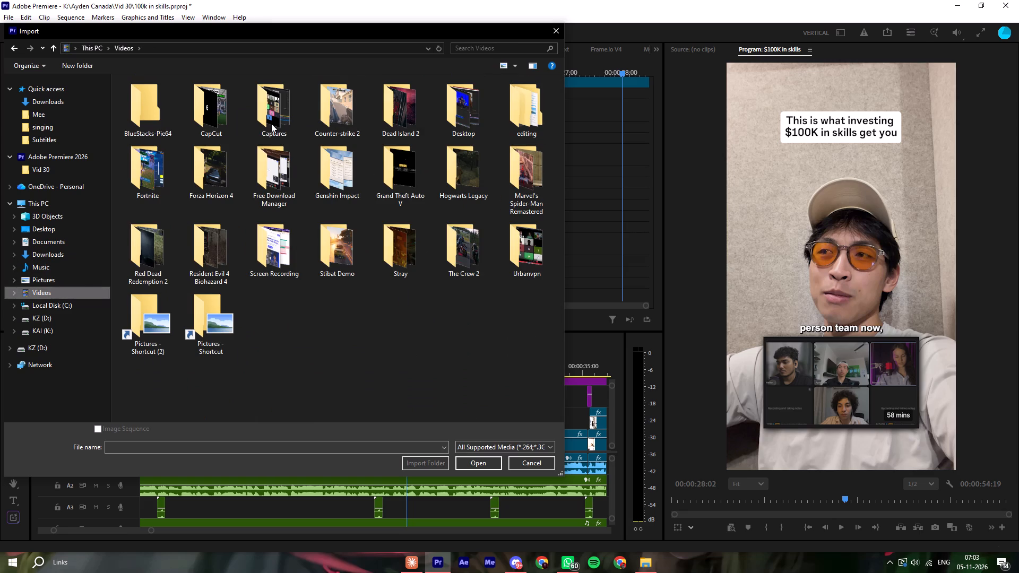
double_click(271, 124)
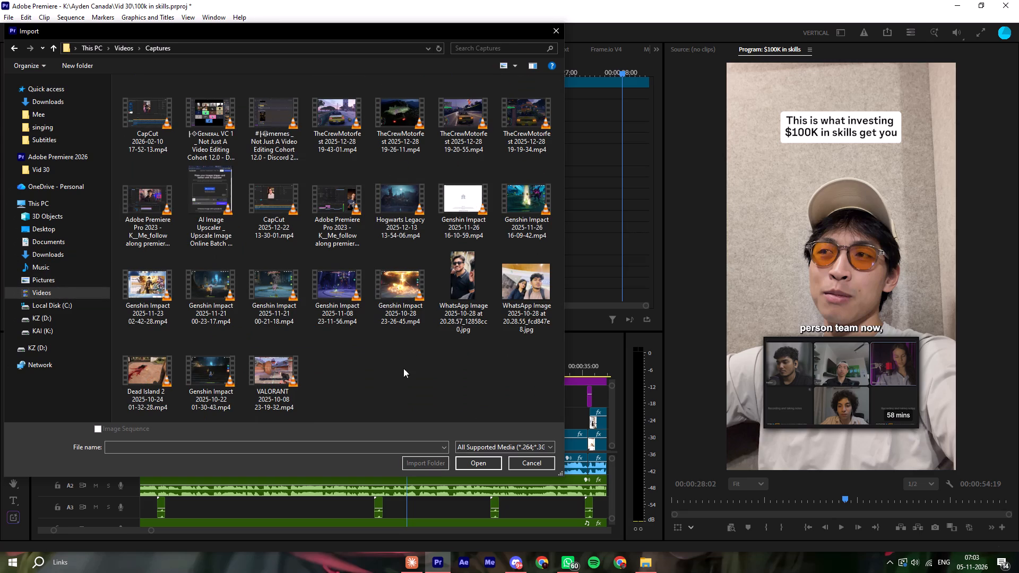
right_click(395, 389)
click(214, 118)
click(163, 120)
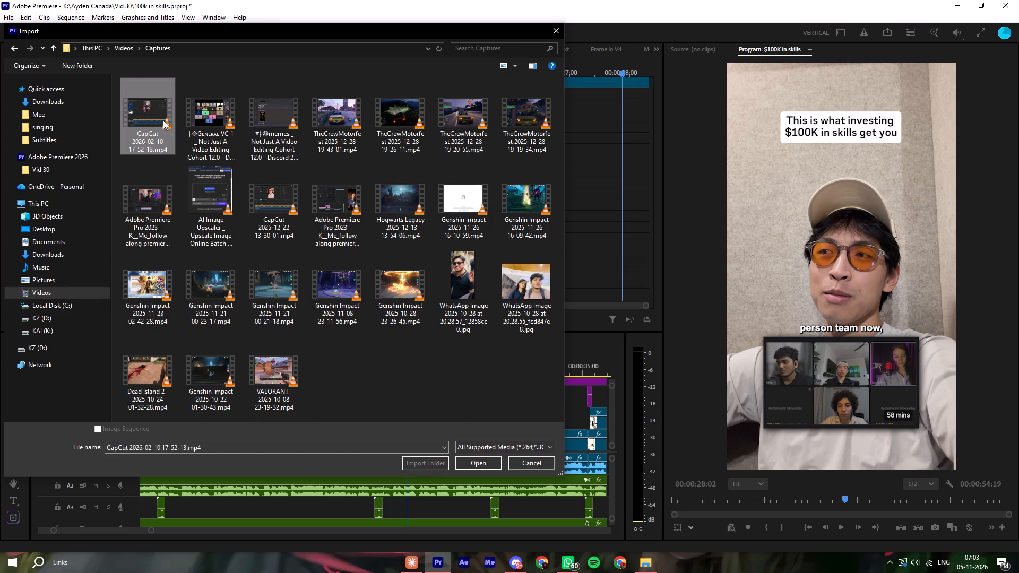
click(256, 121)
click(356, 122)
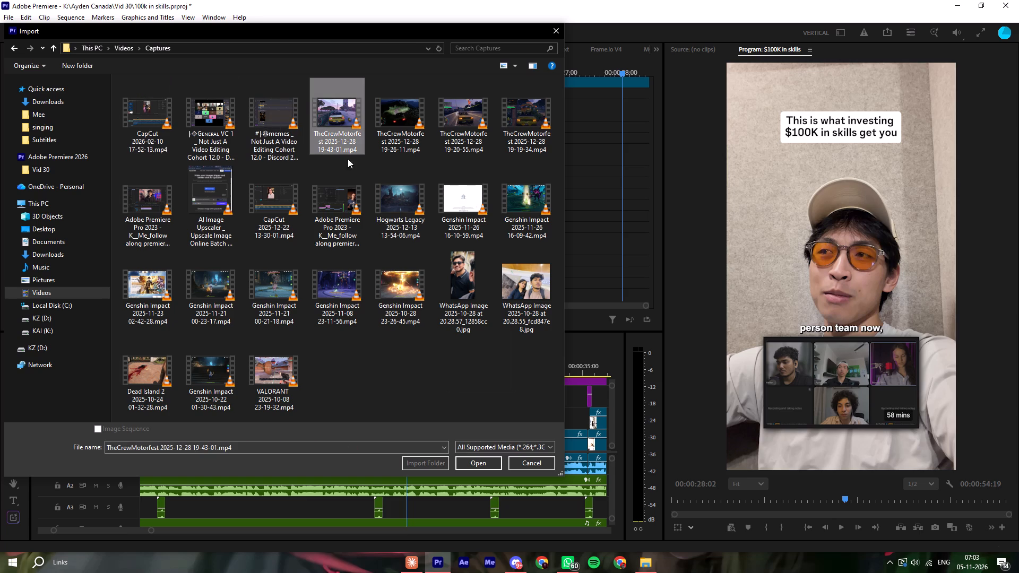
click(379, 375)
click(63, 289)
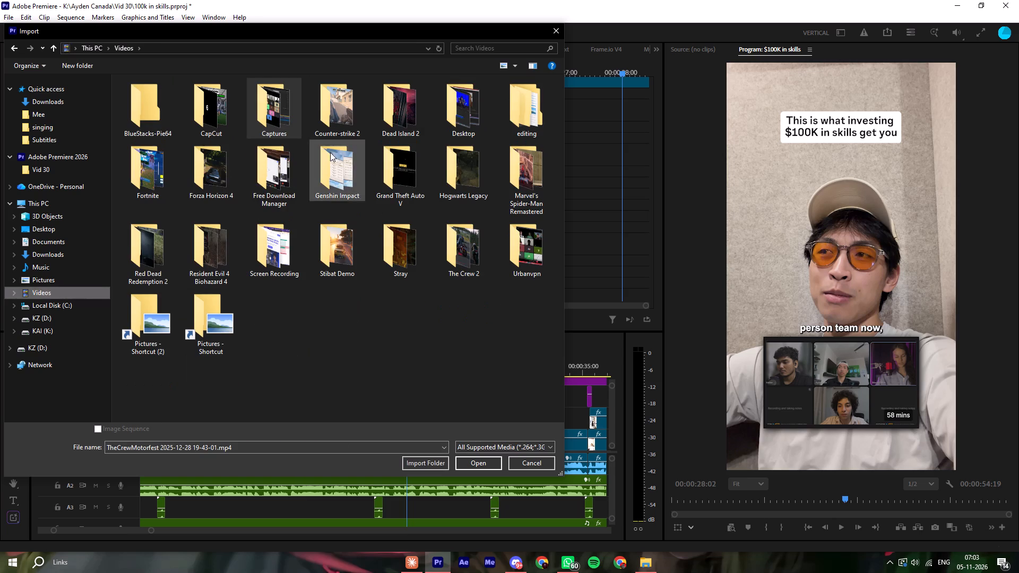
double_click(290, 255)
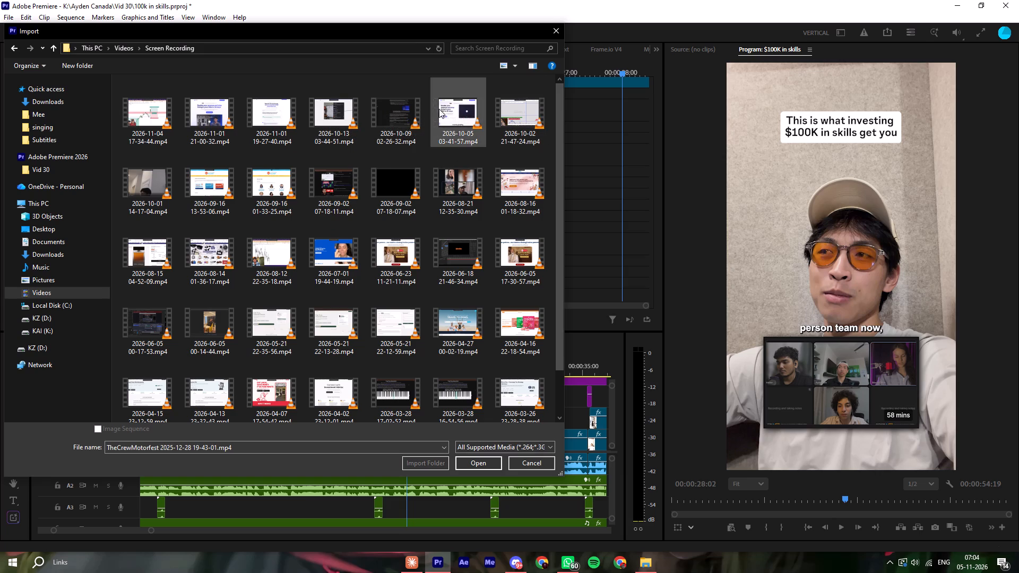
right_click(395, 114)
click(405, 131)
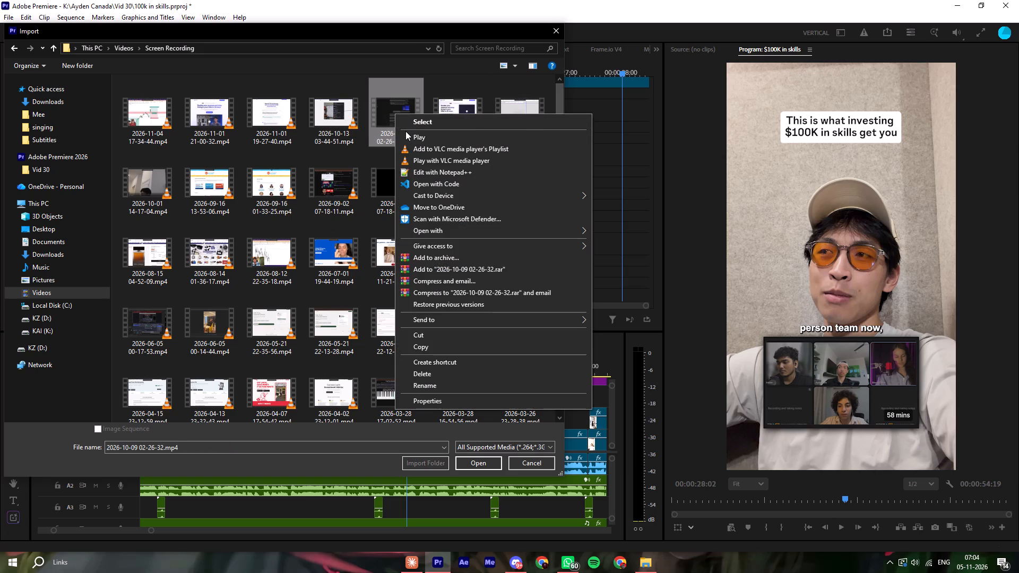
click(421, 136)
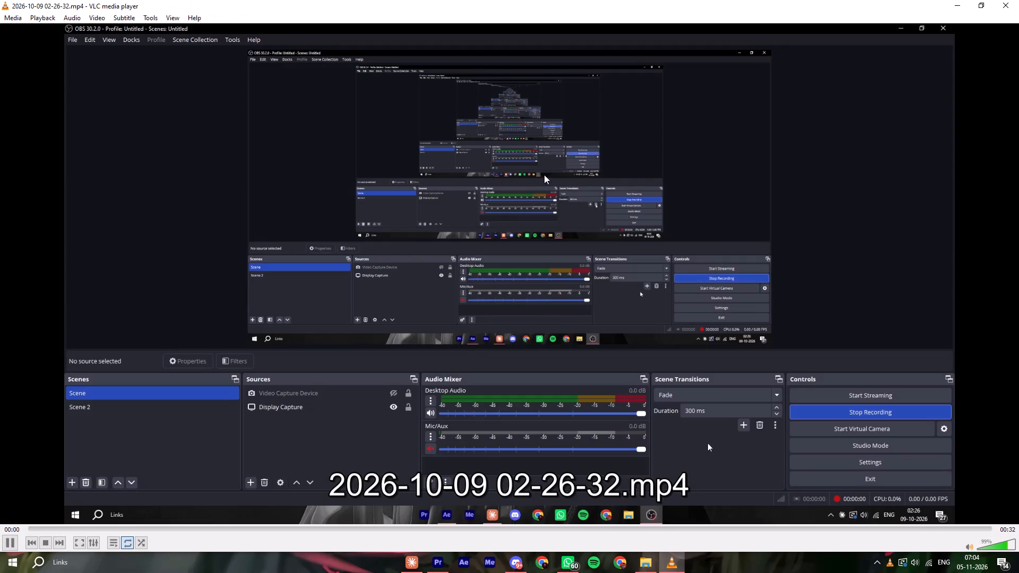
click(209, 532)
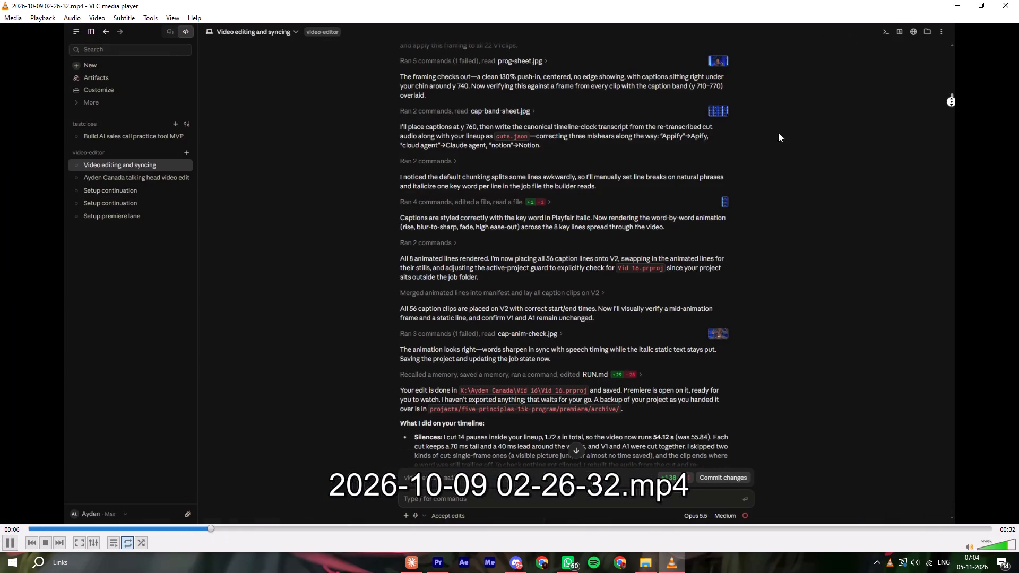
click(1018, 0)
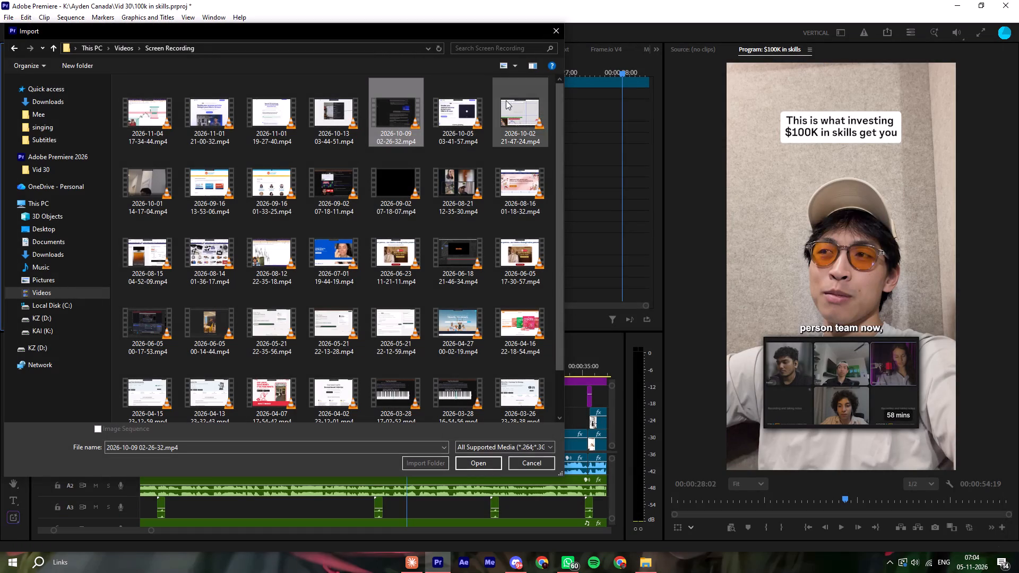
right_click(461, 119)
click(469, 144)
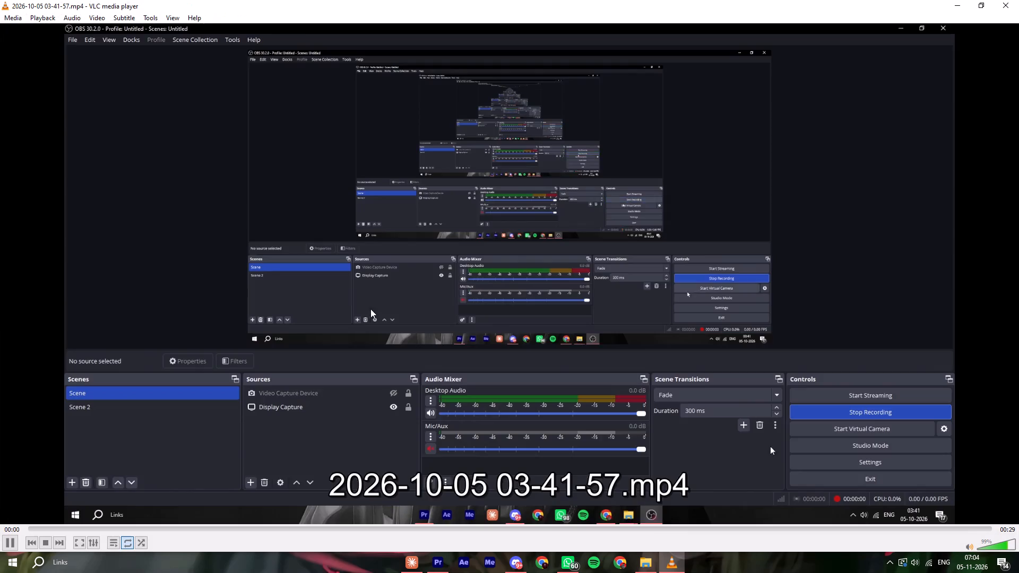
click(283, 528)
drag(477, 528, 489, 529)
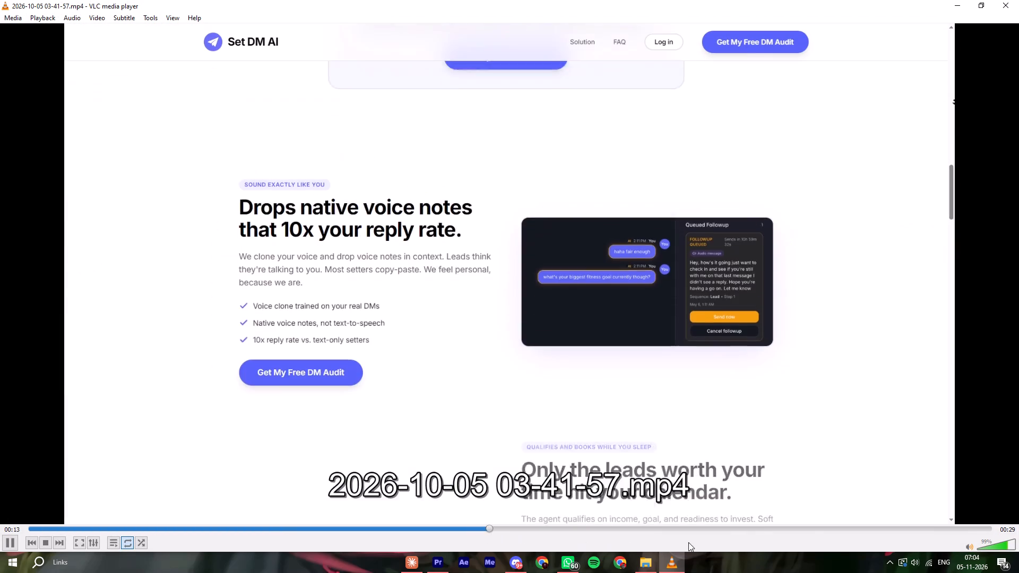
click(764, 525)
click(1018, 5)
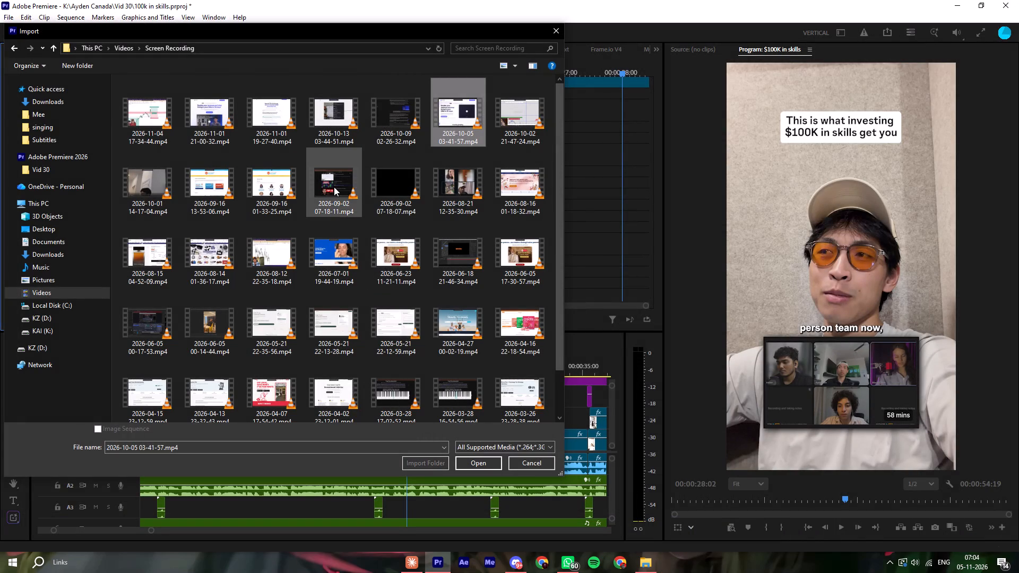
scroll(334, 187, down, 2)
click(412, 407)
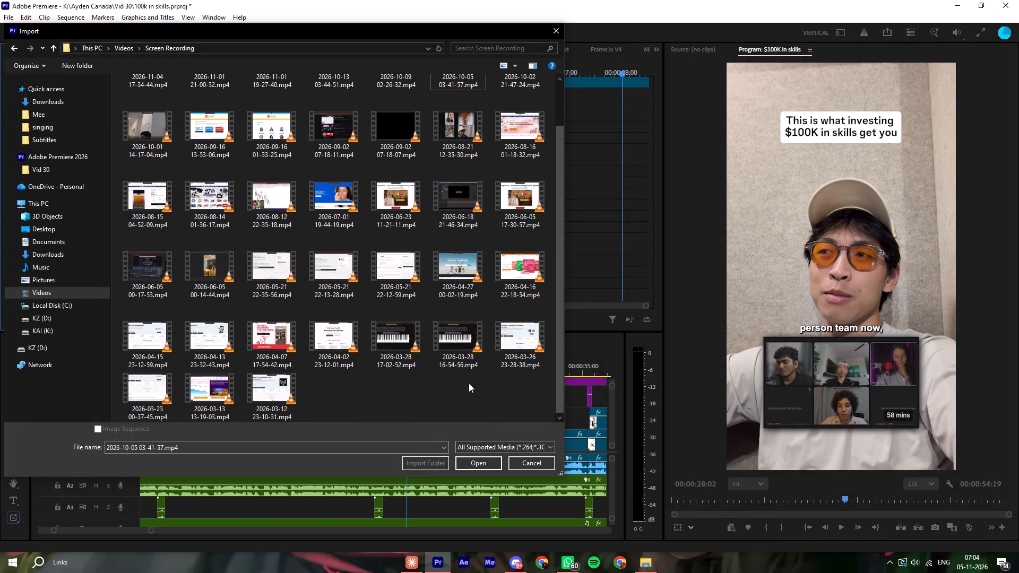
scroll(449, 292, up, 1)
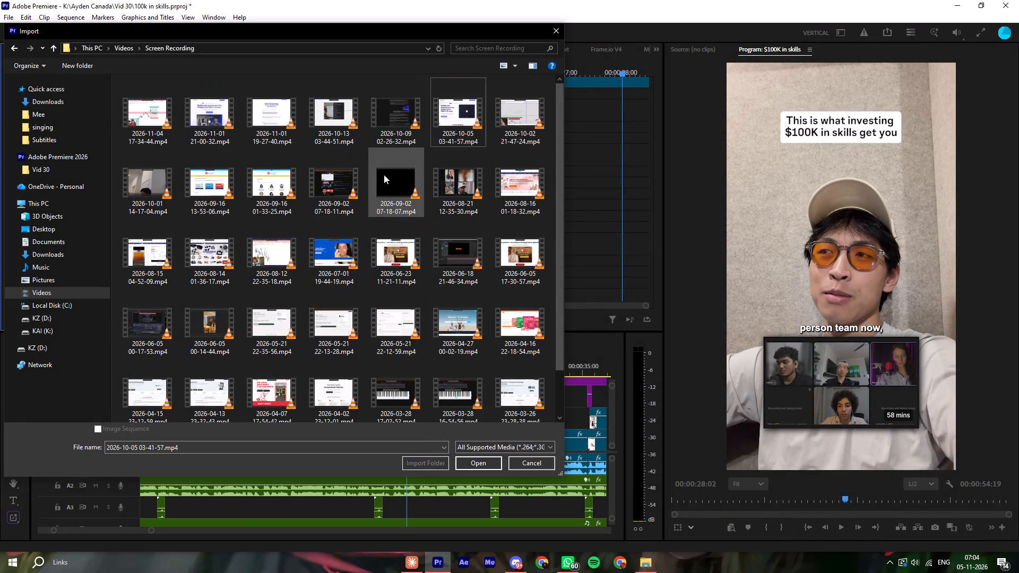
right_click(334, 117)
click(352, 141)
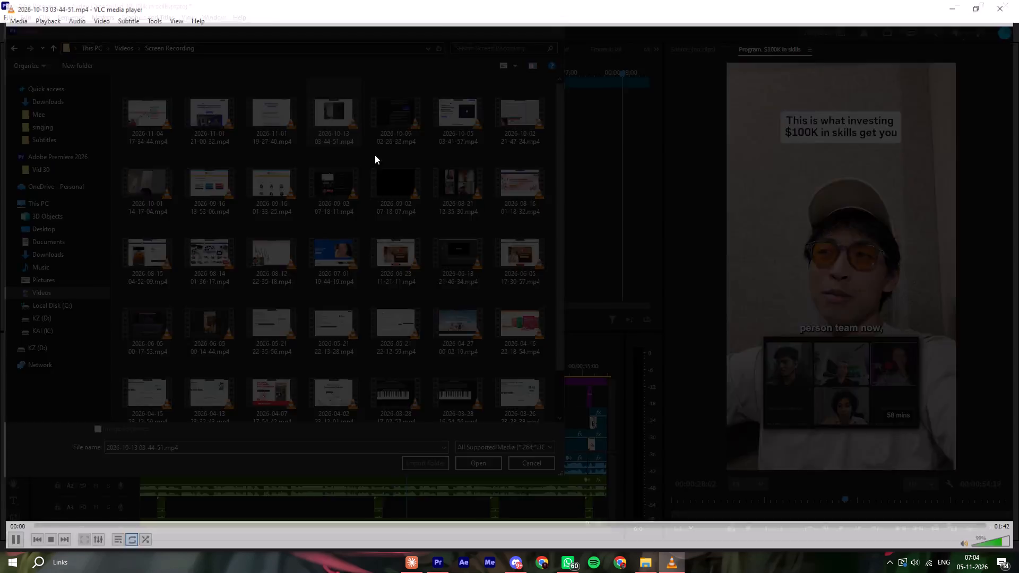
click(301, 529)
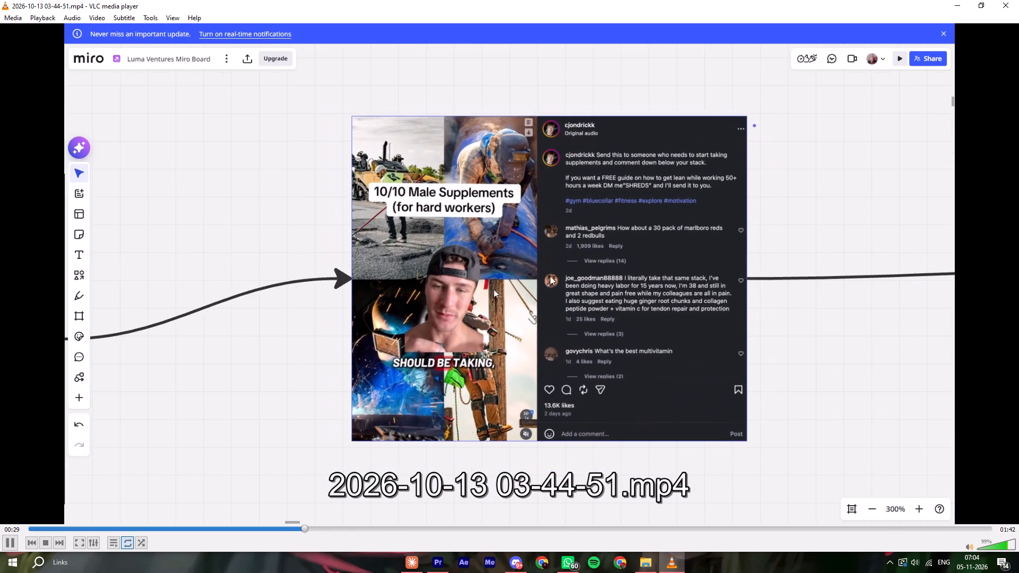
click(517, 527)
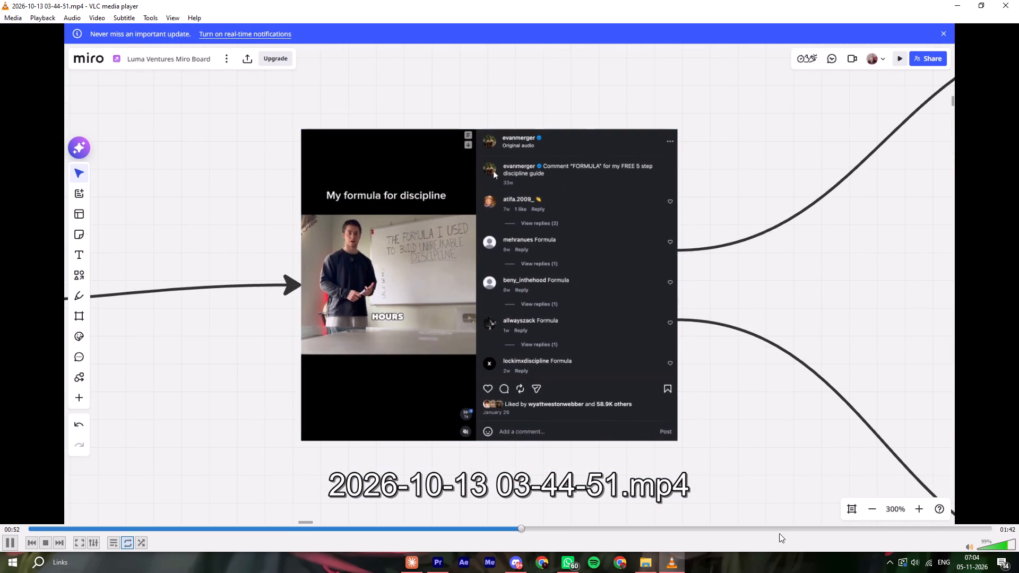
drag(862, 529, 949, 532)
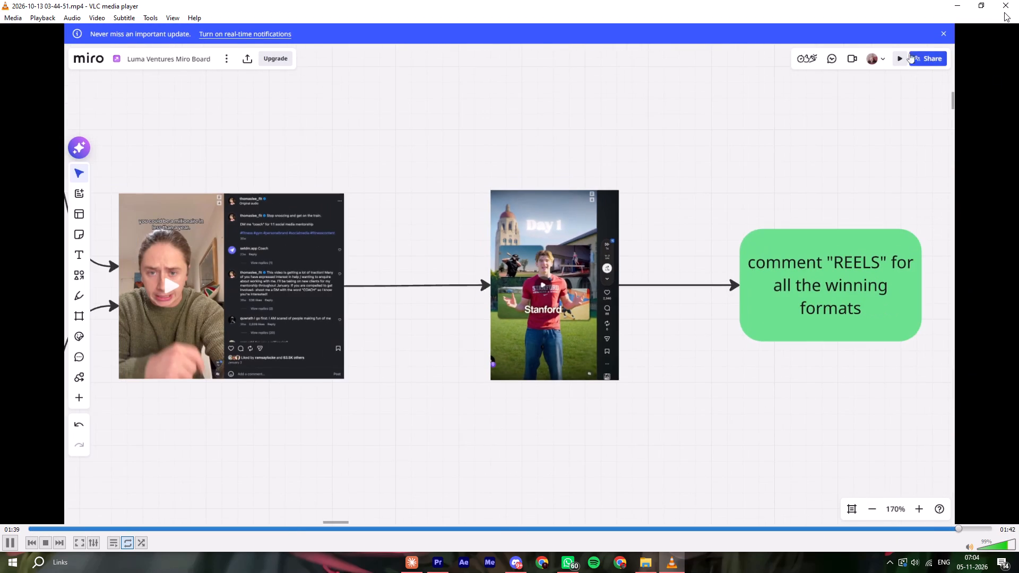
click(1011, 0)
right_click(277, 112)
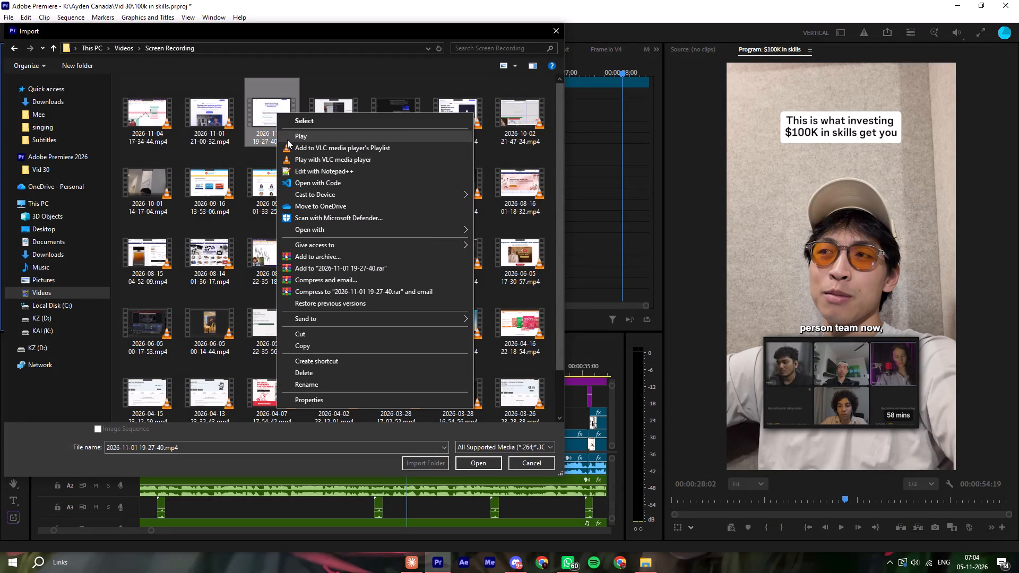
click(287, 140)
click(375, 531)
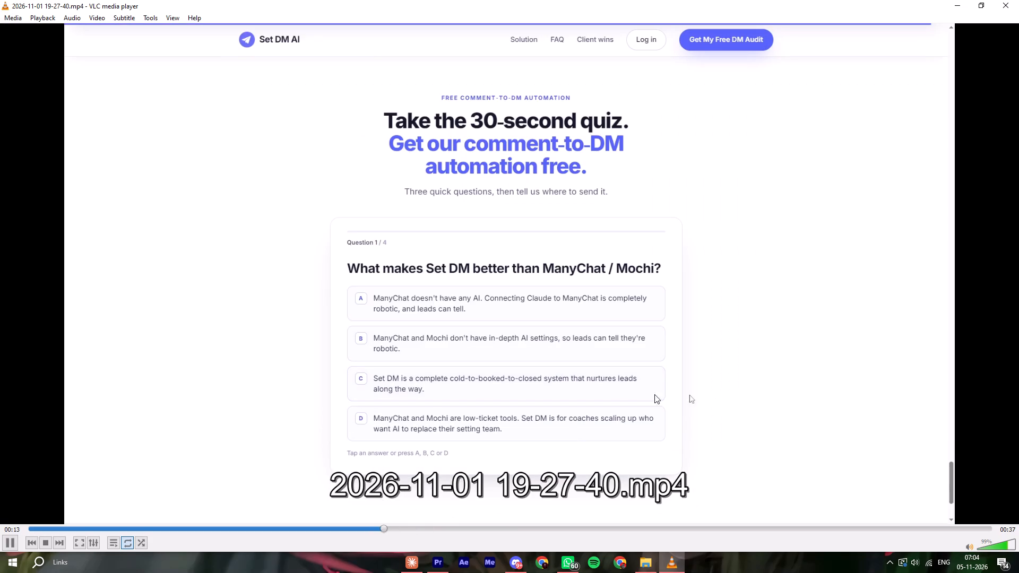
click(1017, 0)
right_click(221, 116)
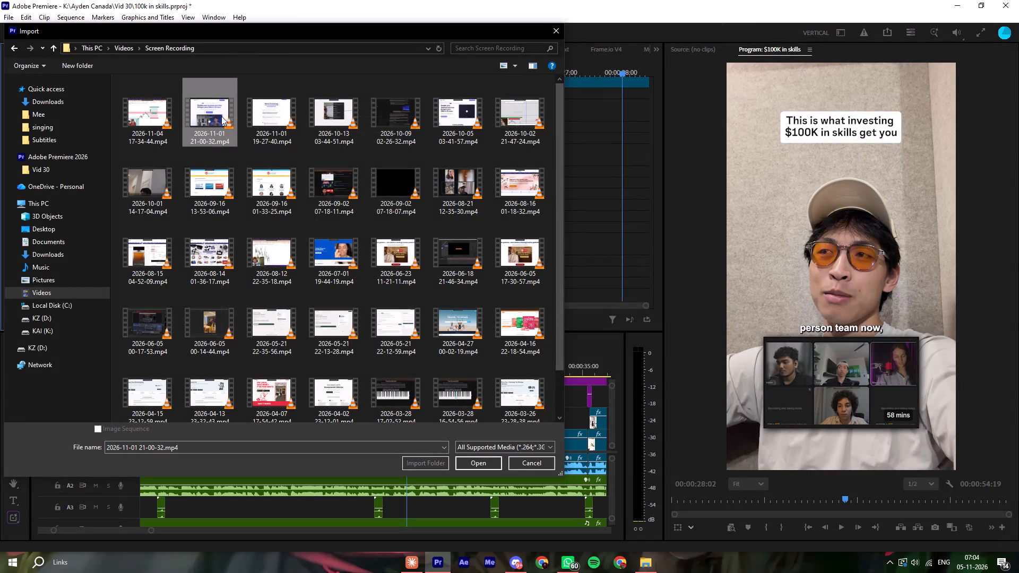
drag(227, 132, 232, 145)
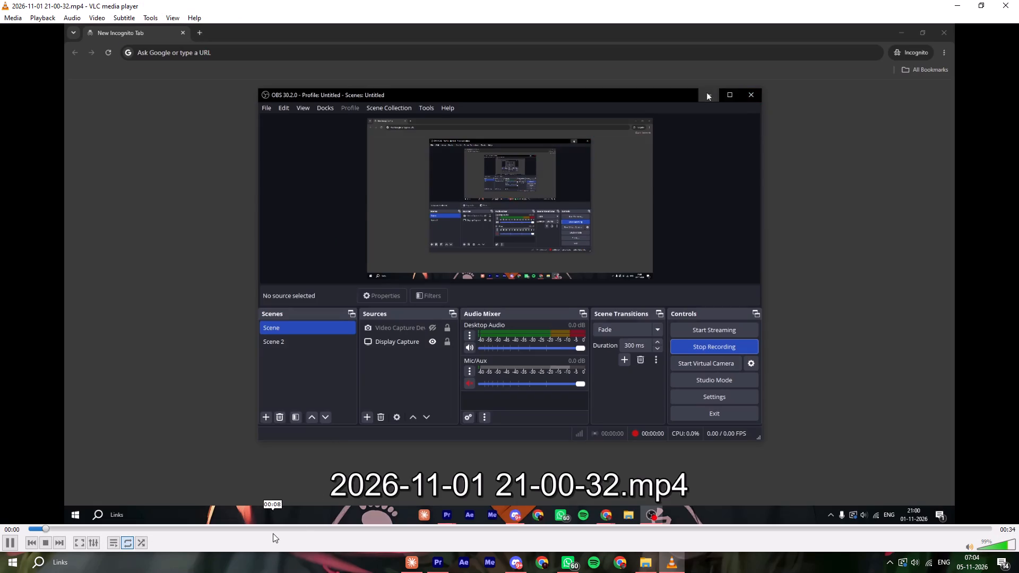
click(272, 531)
click(378, 535)
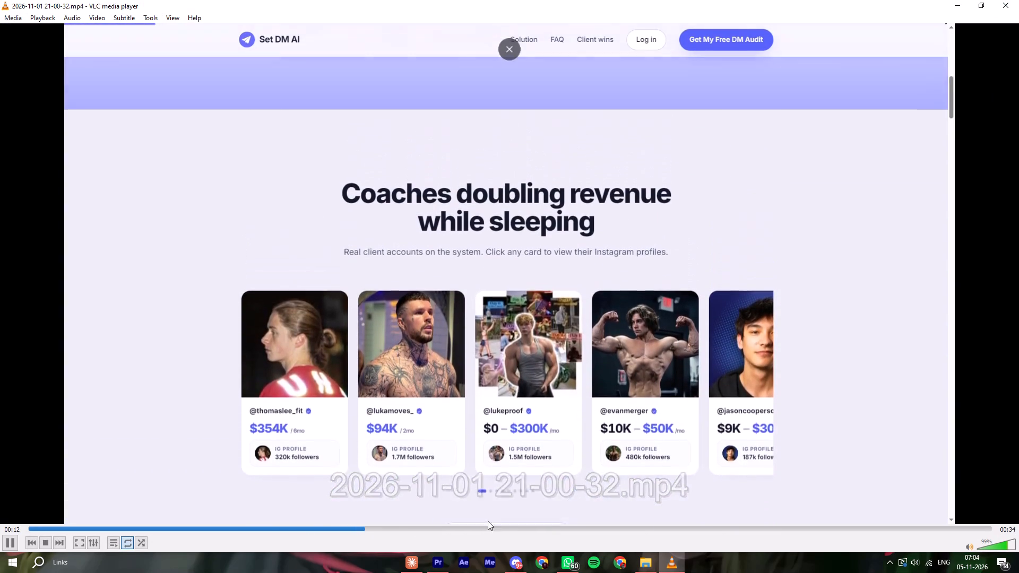
click(495, 532)
click(1018, 0)
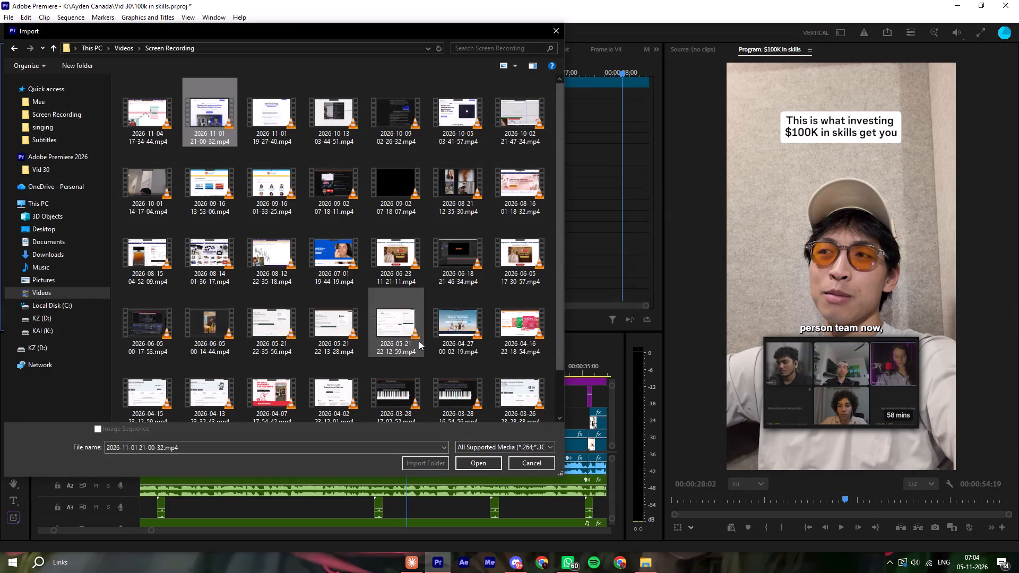
click(468, 466)
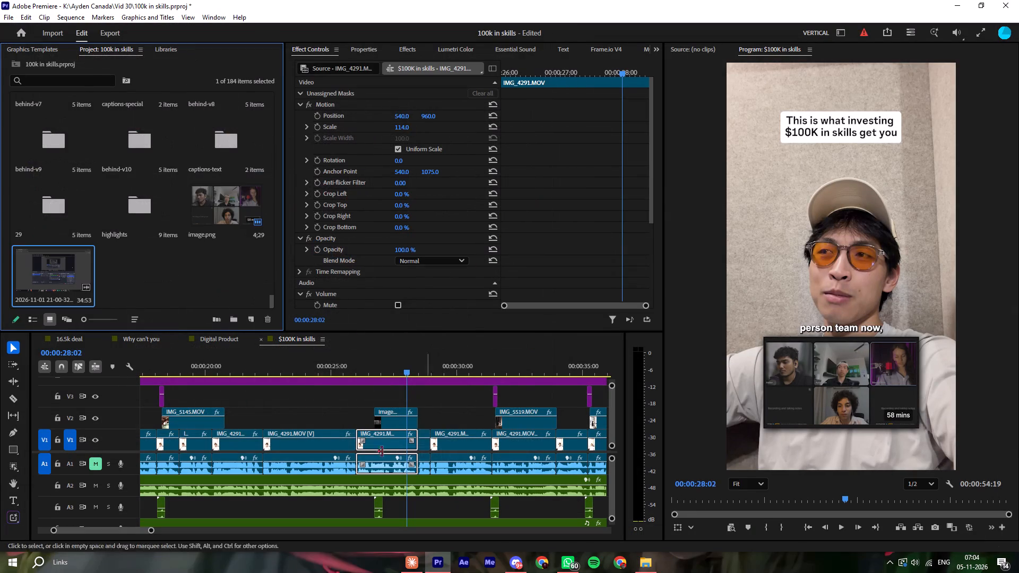
double_click(55, 275)
drag(781, 497, 798, 495)
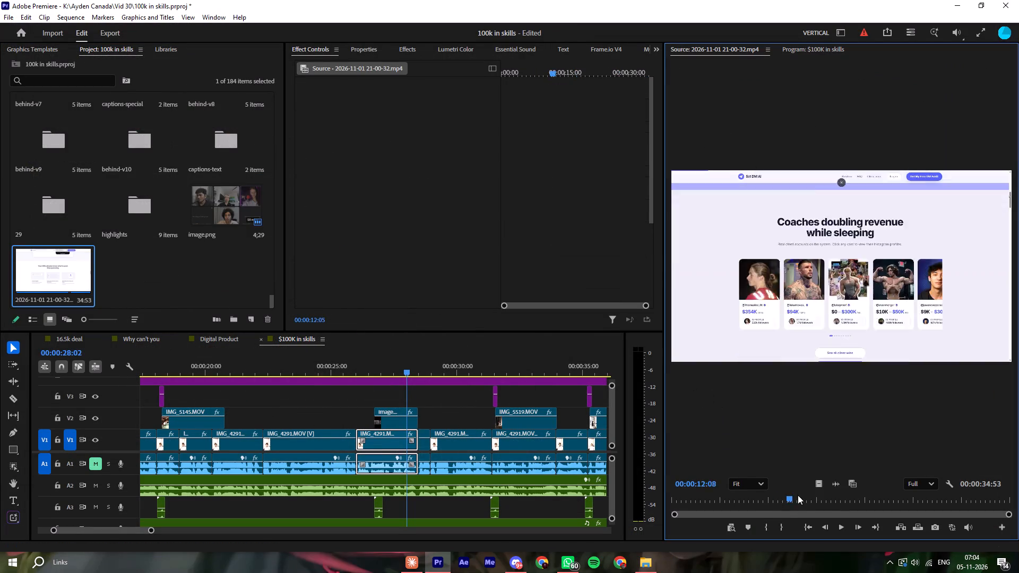
drag(798, 495, 837, 506)
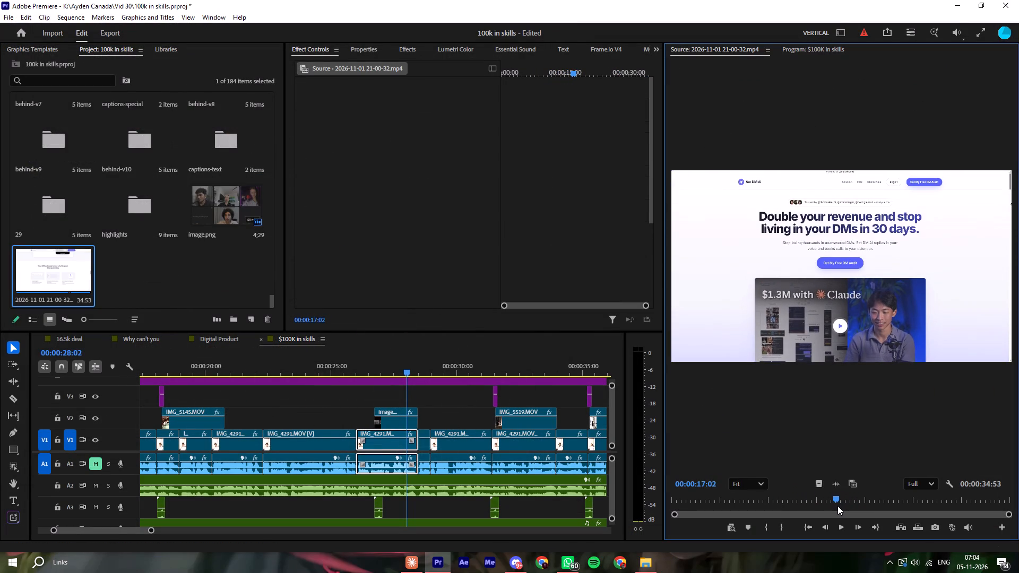
drag(837, 506, 840, 506)
key(i)
drag(860, 499, 932, 504)
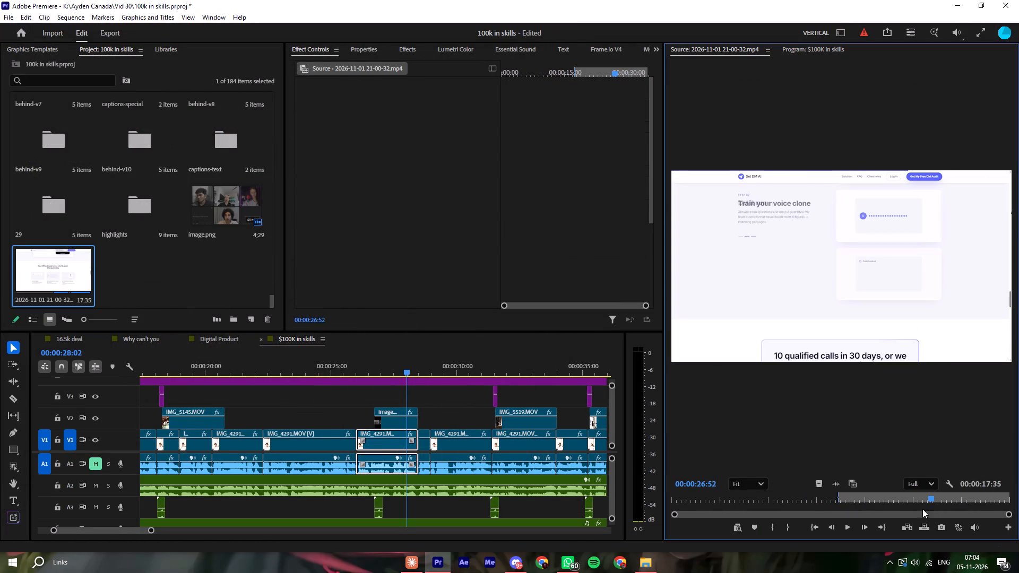
key(o)
Place only the video of the marked range on V3, starting at about 00:00:20.
drag(815, 486, 385, 398)
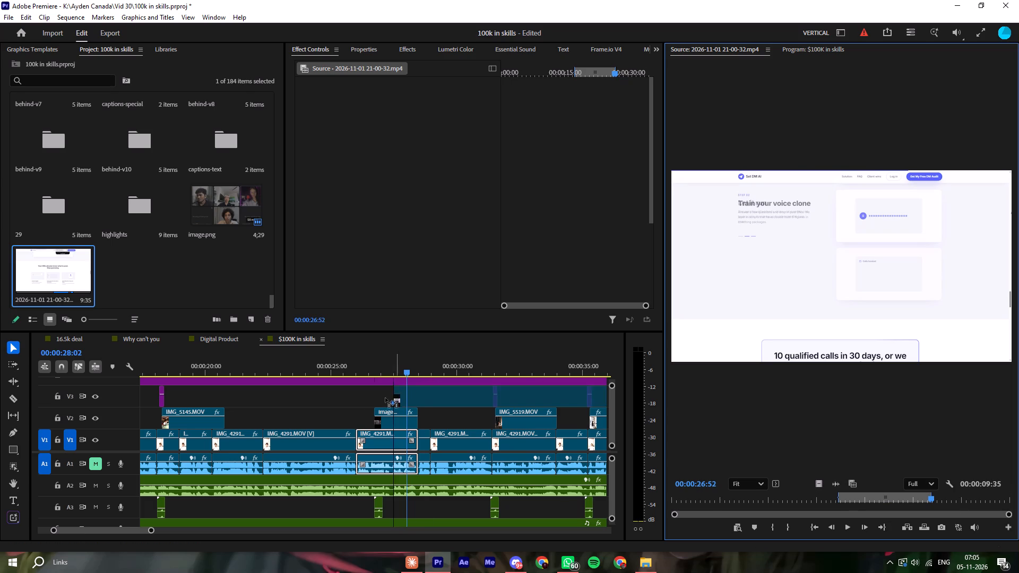
drag(385, 398, 208, 401)
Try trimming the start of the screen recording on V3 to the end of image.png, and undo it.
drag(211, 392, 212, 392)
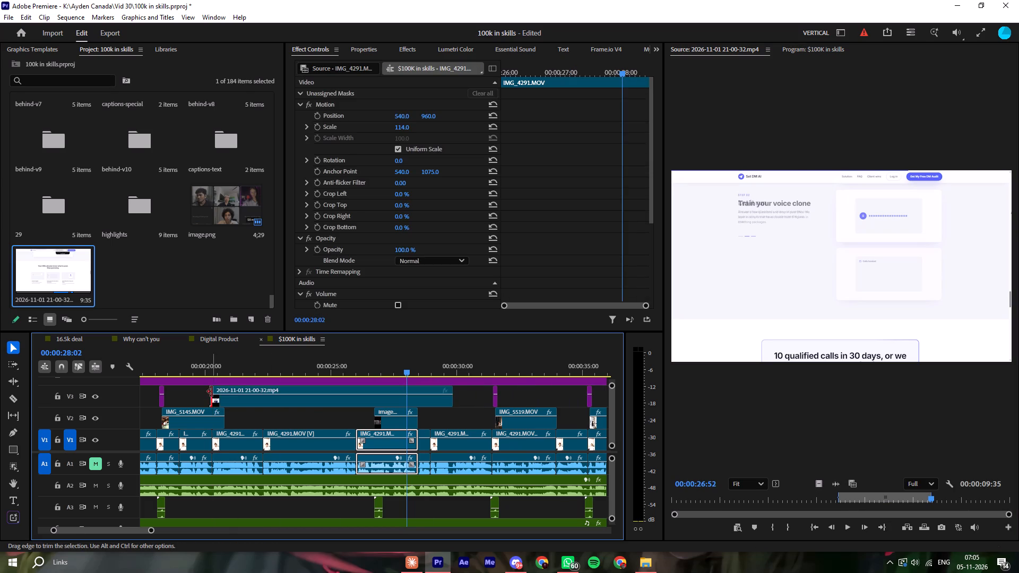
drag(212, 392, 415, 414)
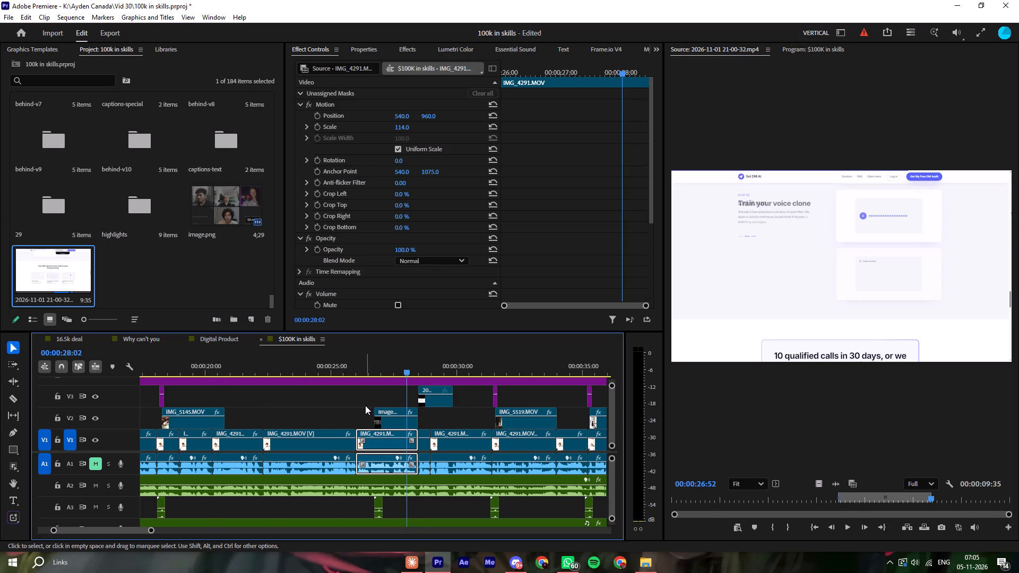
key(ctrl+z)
Shorten the screen recording from its end to about 2.3 seconds and move it along V3 to start where image.png ends.
drag(455, 394, 377, 400)
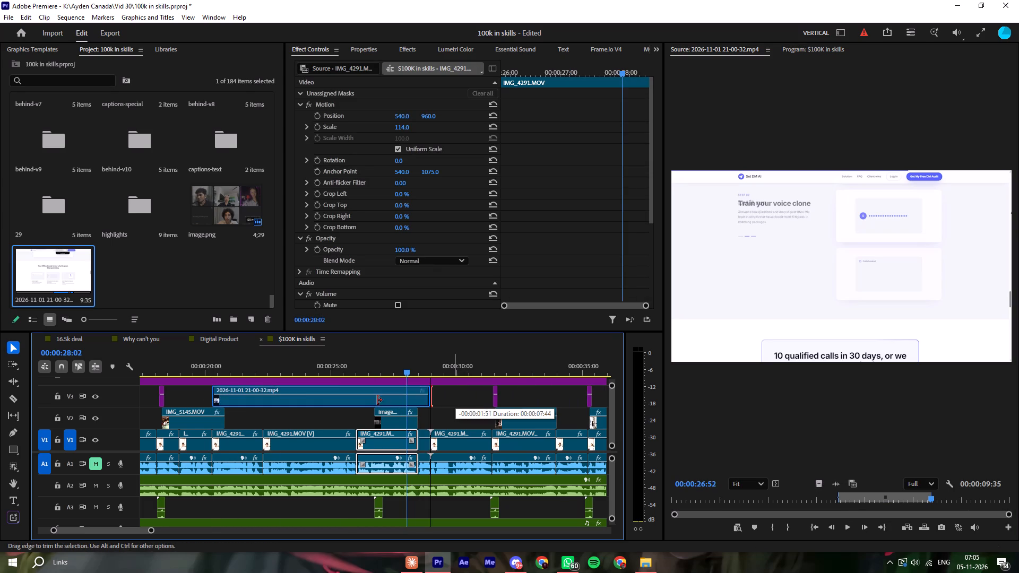
drag(377, 400, 274, 404)
drag(250, 404, 450, 402)
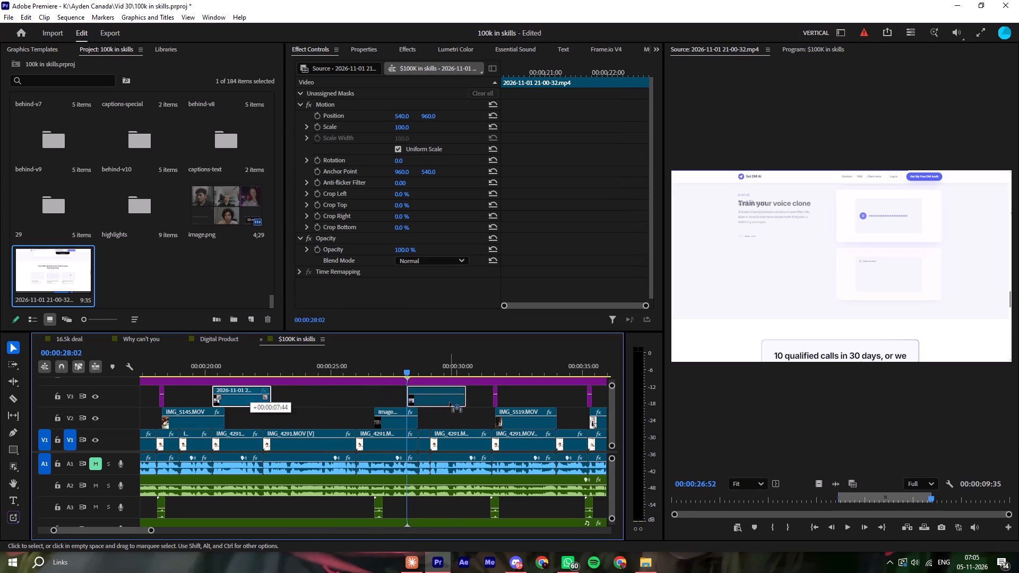
drag(450, 402, 455, 402)
key(space)
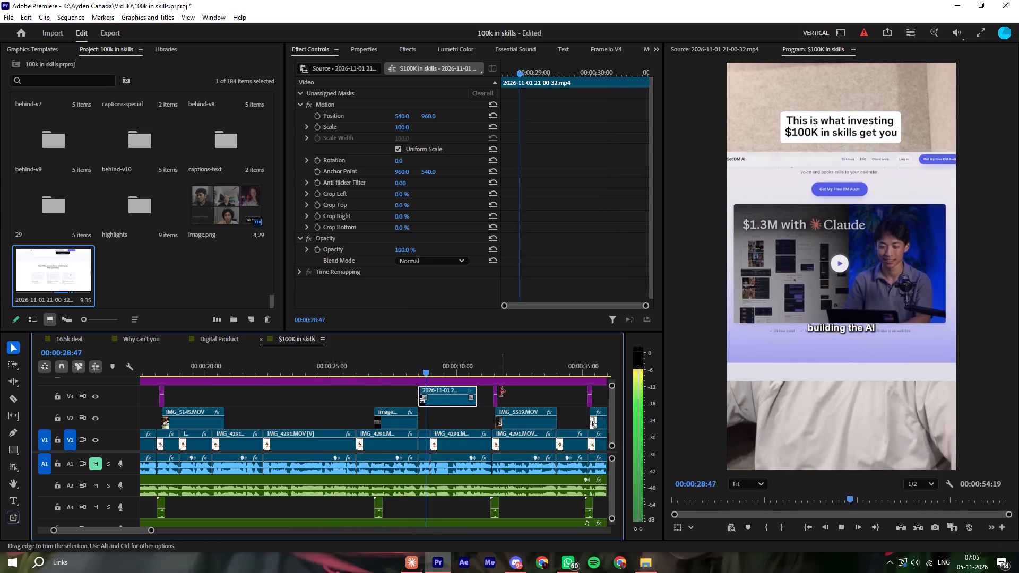
Move the screen recording down to V2 after image.png and extend its end to the V1 cut at about 00:00:31:23.
drag(480, 394, 487, 394)
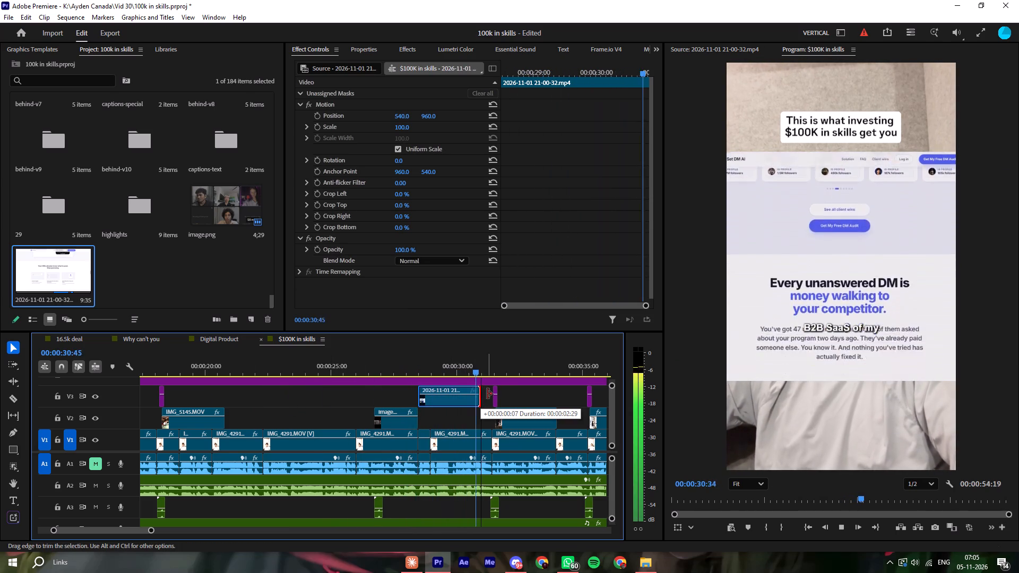
drag(487, 394, 489, 394)
key(space)
drag(435, 401, 433, 411)
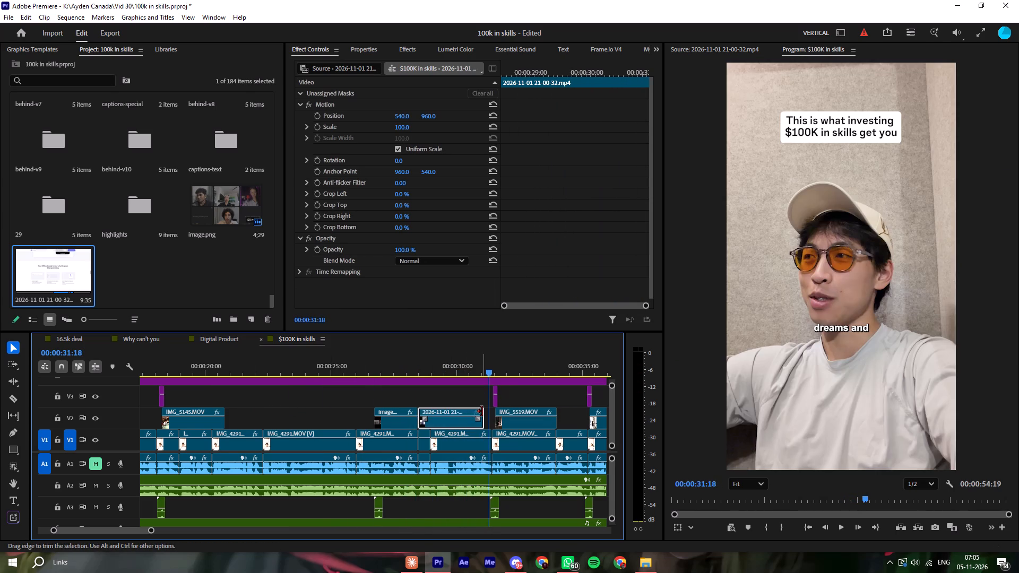
drag(482, 411, 489, 412)
key(space)
key(space)
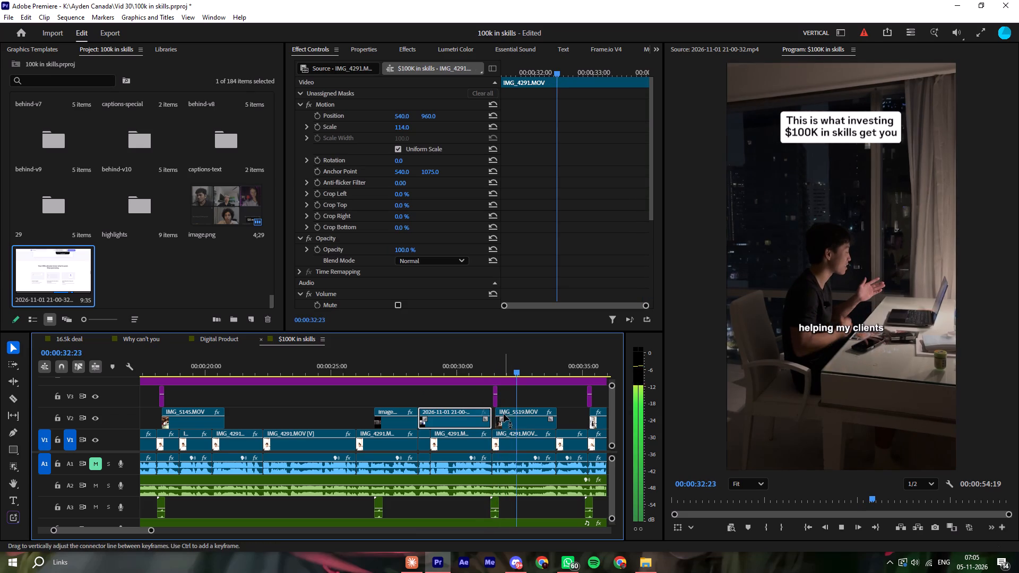
Move IMG_5519.MOV with its transition adjustment layer and sound effect slightly earlier, so the B-roll starts where the screen recording ends.
drag(506, 396, 498, 411)
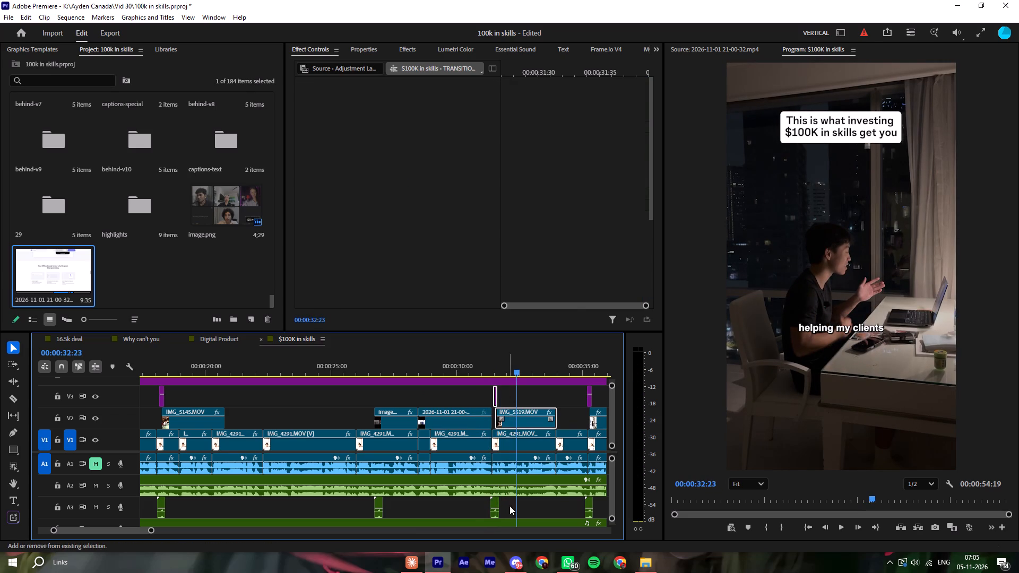
shift+drag(509, 506, 493, 510)
click(510, 424)
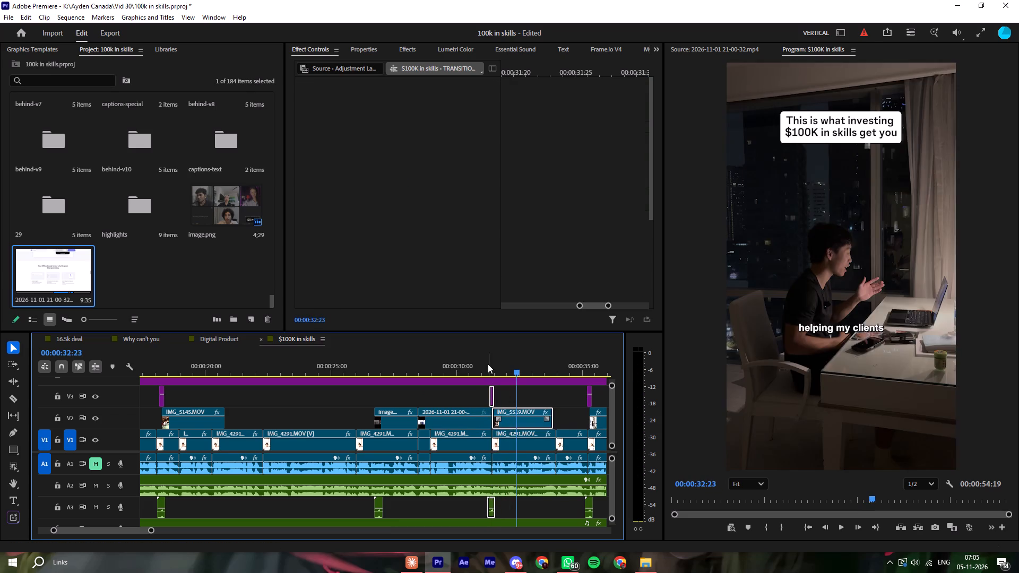
click(487, 361)
click(510, 390)
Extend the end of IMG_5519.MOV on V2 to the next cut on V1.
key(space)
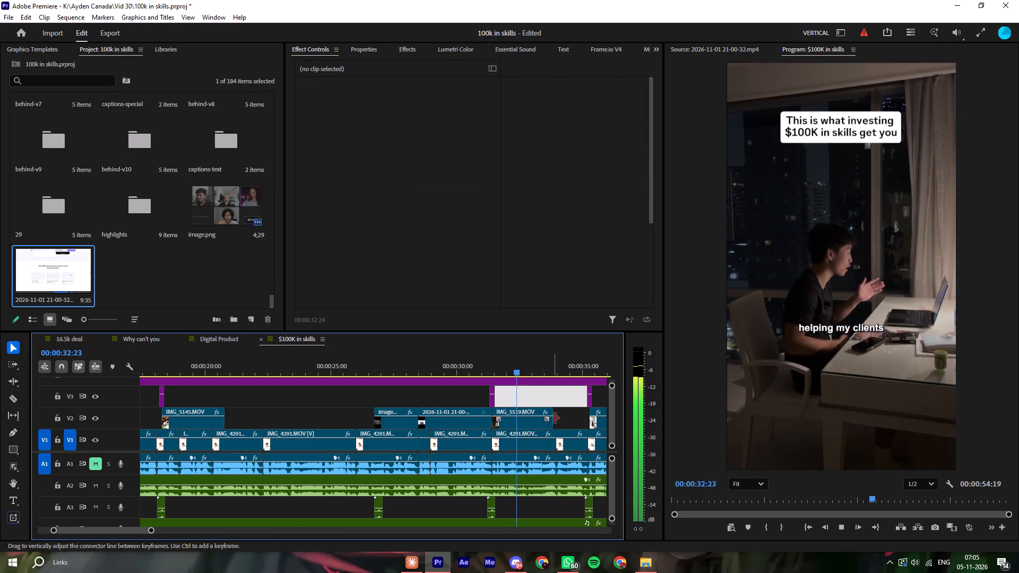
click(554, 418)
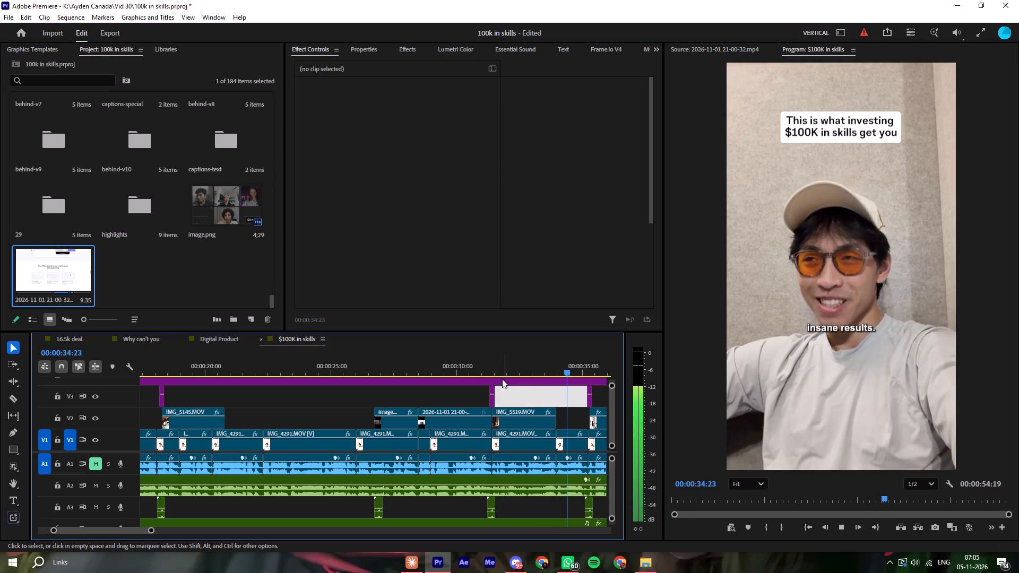
Trim the end of IMG_5519.MOV on V2 so the B-roll lasts about 1.5 seconds, checking the cut in playback.
click(493, 369)
key(space)
click(526, 398)
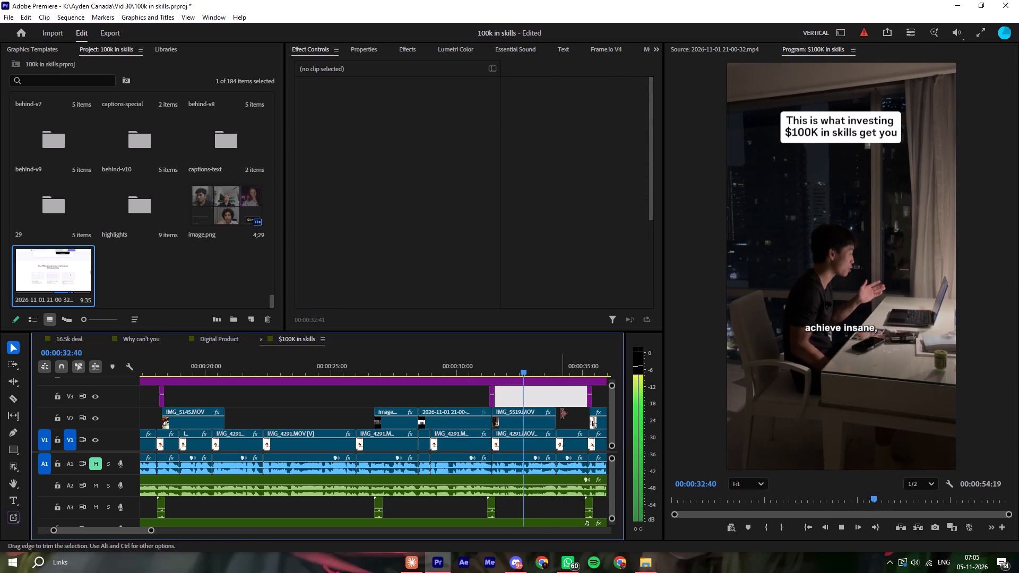
key(space)
drag(561, 414, 528, 412)
drag(527, 412, 532, 413)
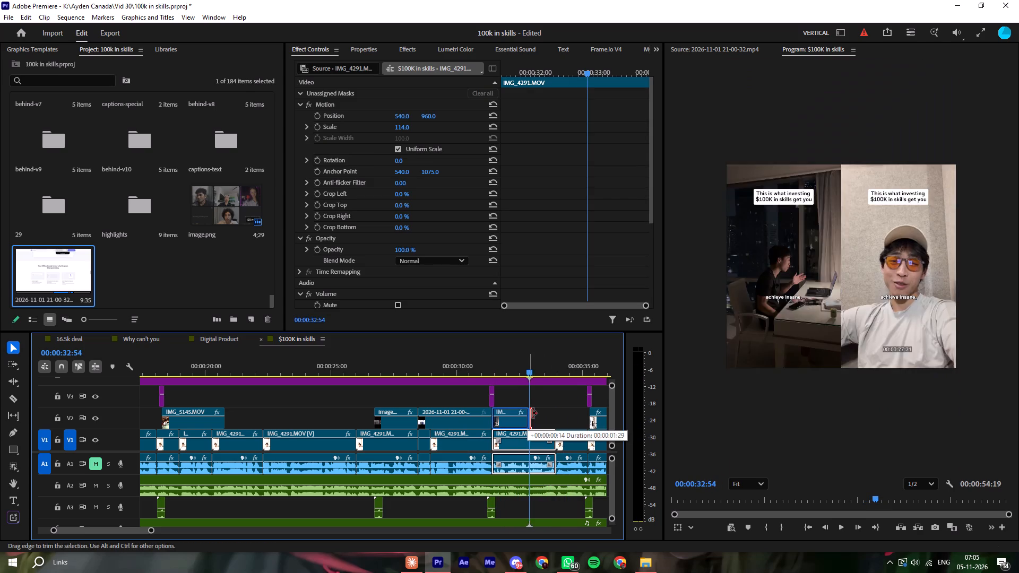
drag(532, 413, 533, 413)
key(space)
click(529, 394)
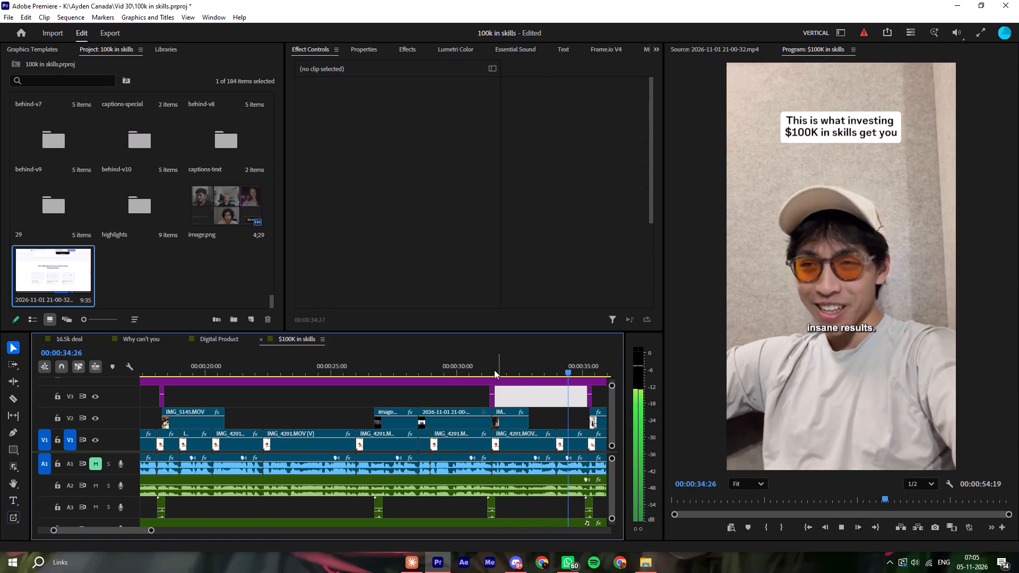
Scale the screen recording on V2 to 40 and lower it to sit just below the captions, then review it in playback.
click(395, 375)
key(space)
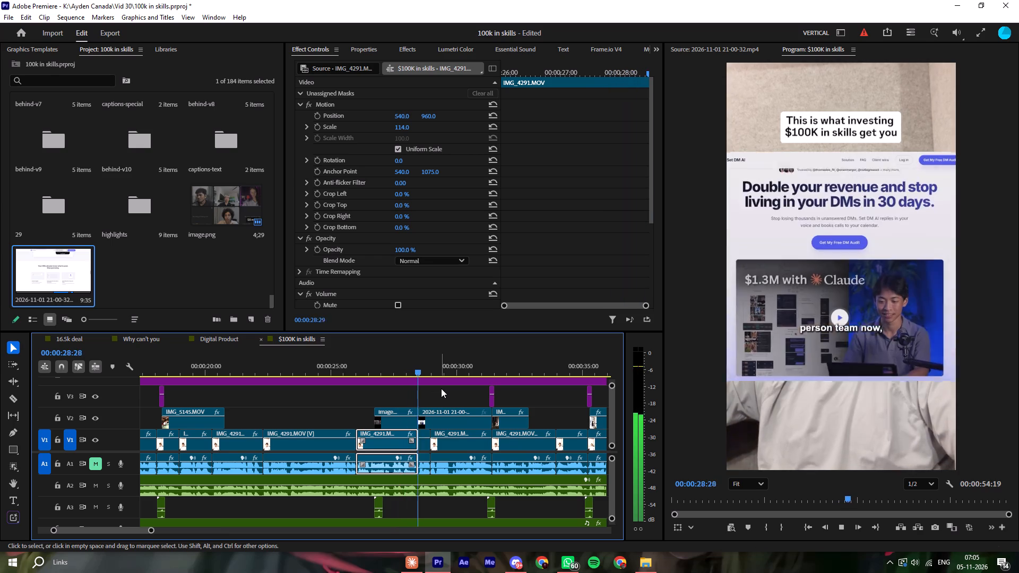
key(space)
click(456, 435)
click(458, 415)
drag(400, 125, 383, 126)
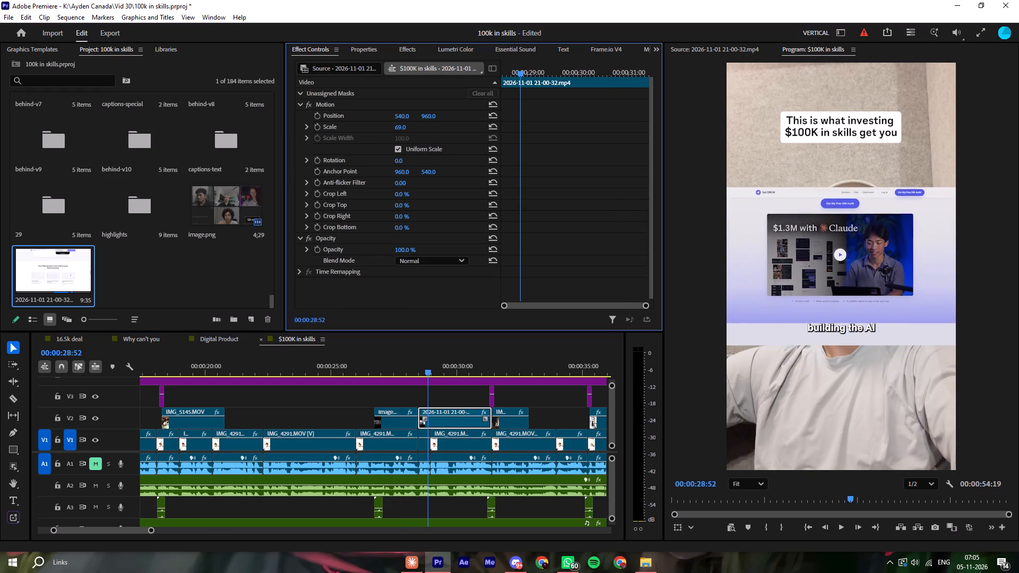
drag(383, 126, 368, 127)
drag(431, 116, 740, 202)
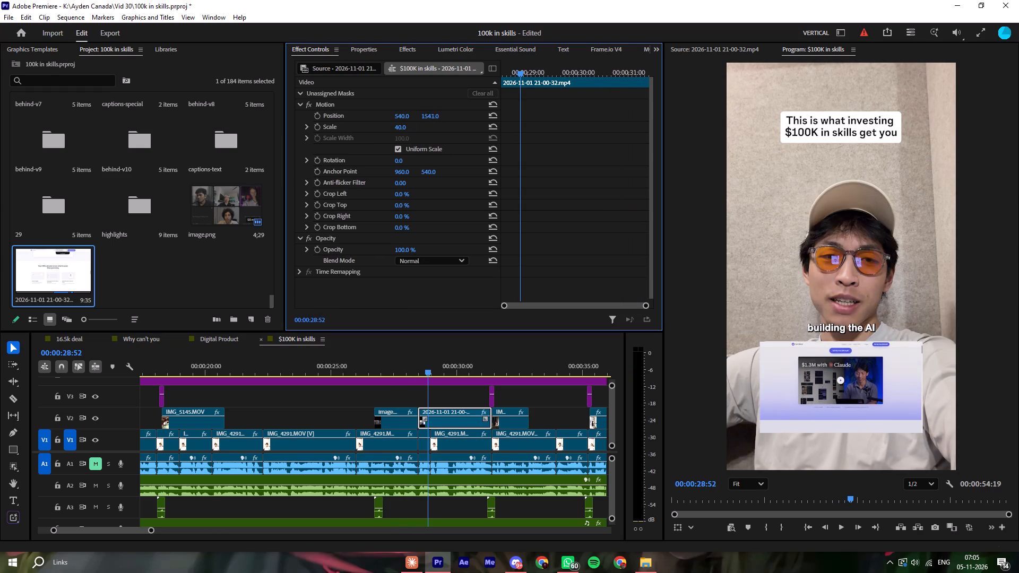
drag(740, 202, 723, 203)
click(409, 366)
key(space)
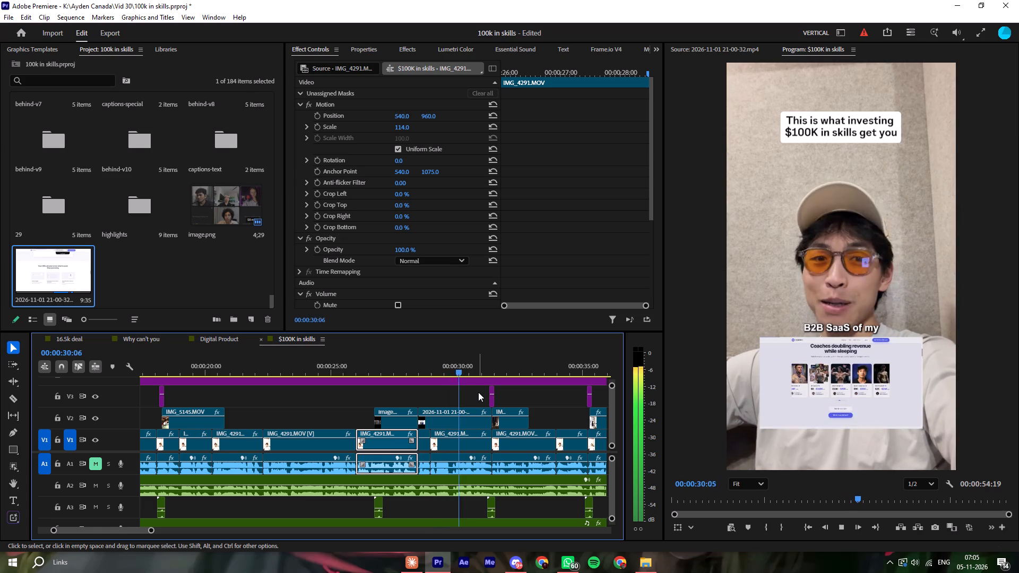
key(space)
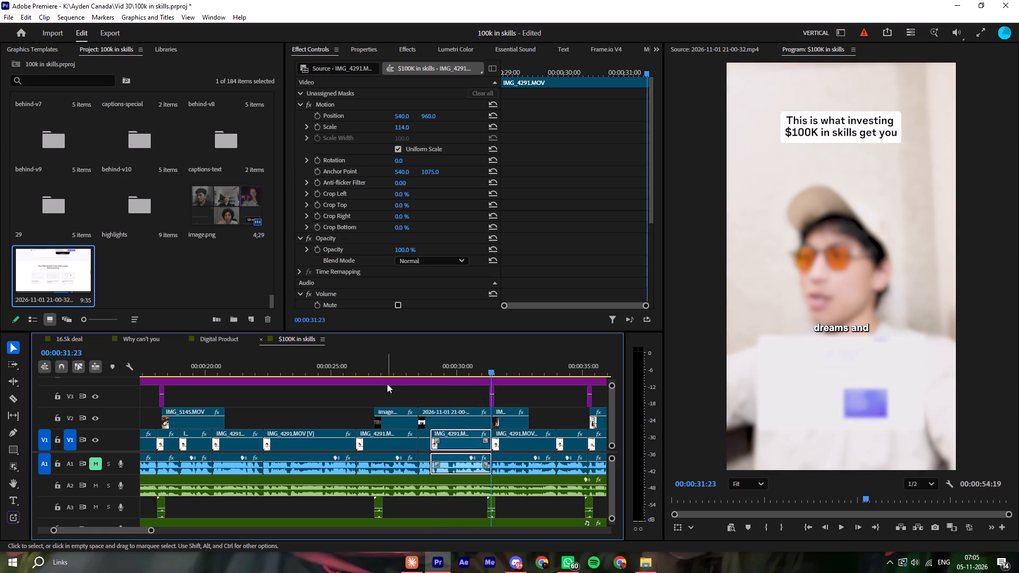
Copy only the Transform and Drop Shadow effects from image.png onto the Set DM AI screen recording on V2, and preview in playback.
click(386, 375)
right_click(392, 420)
click(426, 46)
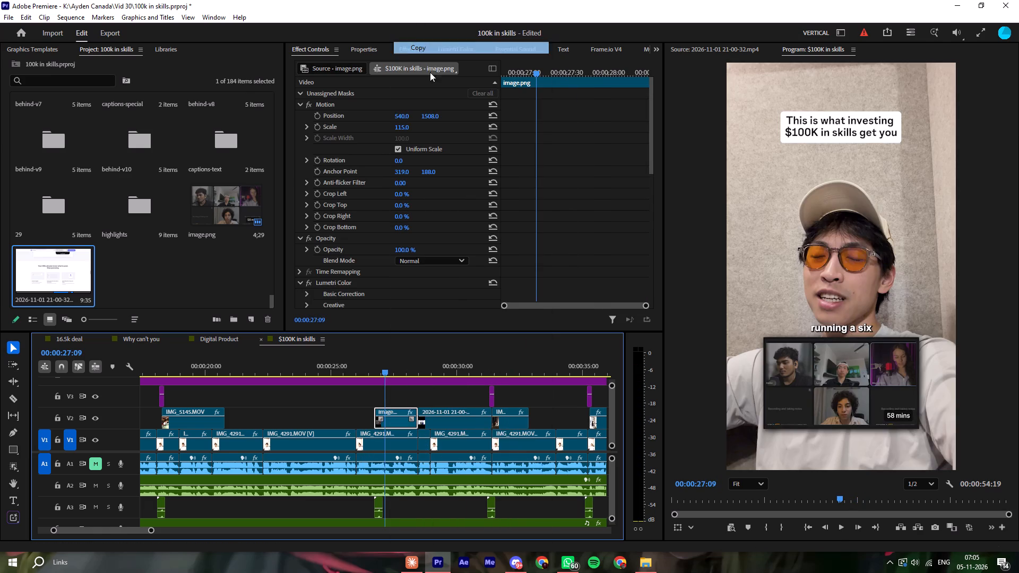
right_click(456, 415)
click(495, 59)
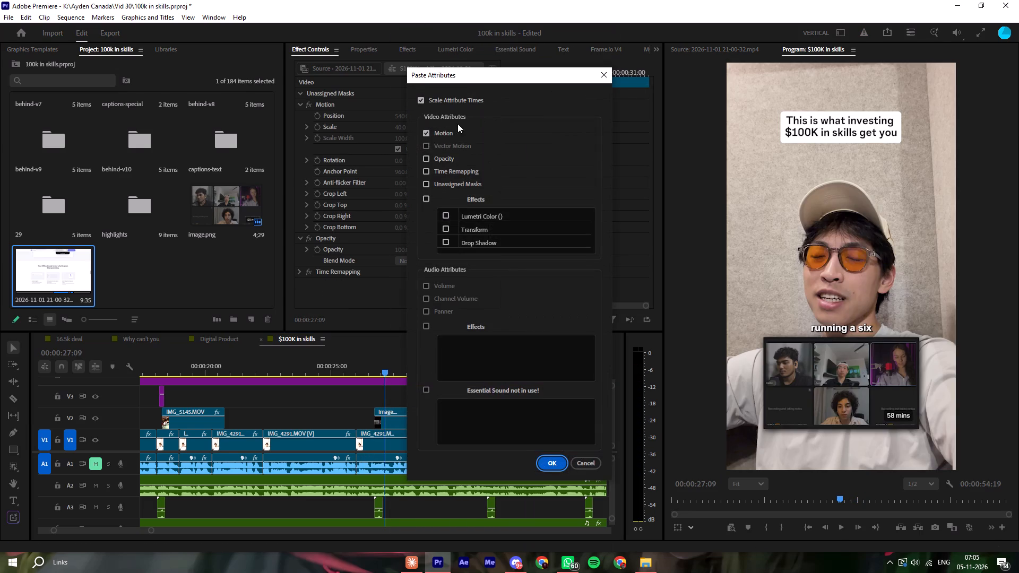
click(430, 135)
click(450, 221)
click(449, 229)
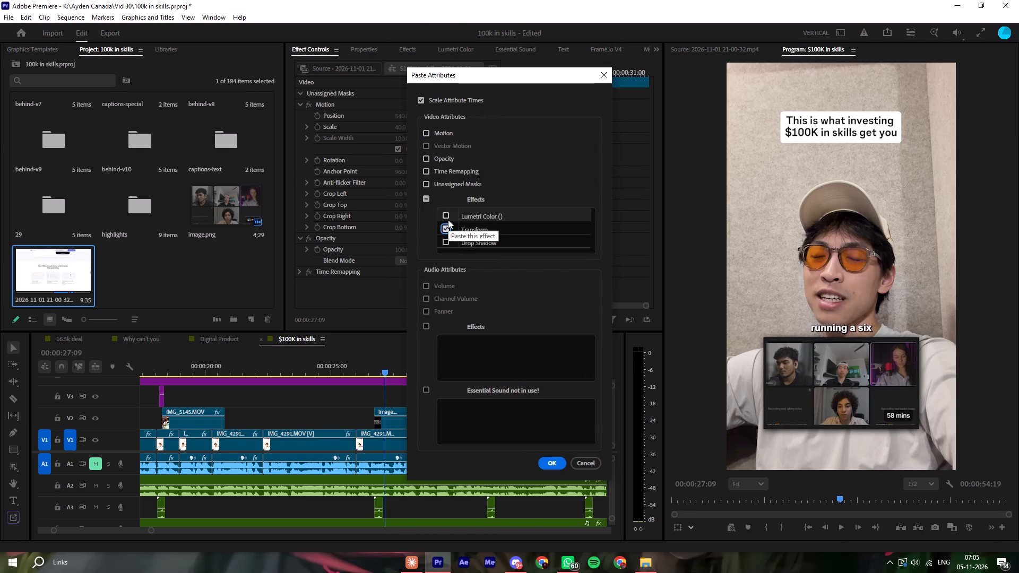
click(442, 241)
click(447, 243)
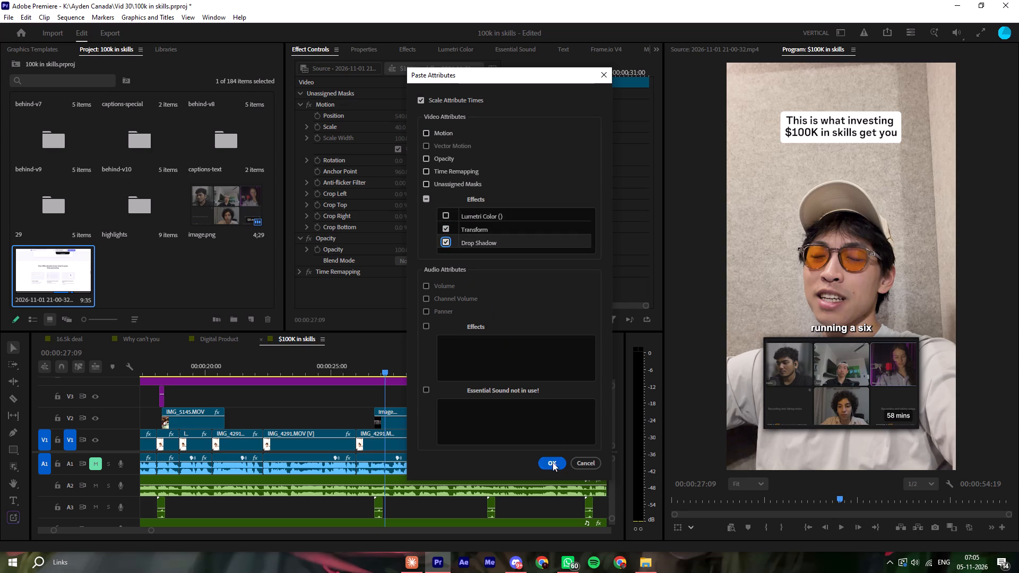
click(554, 466)
click(428, 395)
key(space)
key(space)
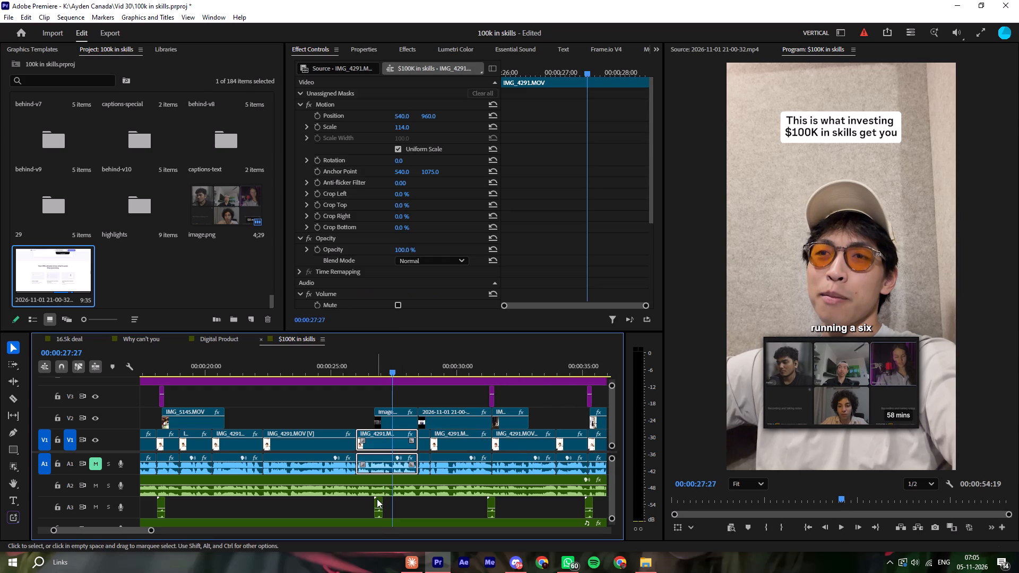
Duplicate the shutter sound effect on A3 from the start of image.png to the start of the screen recording, and review in playback.
alt+drag(377, 500, 421, 501)
key(space)
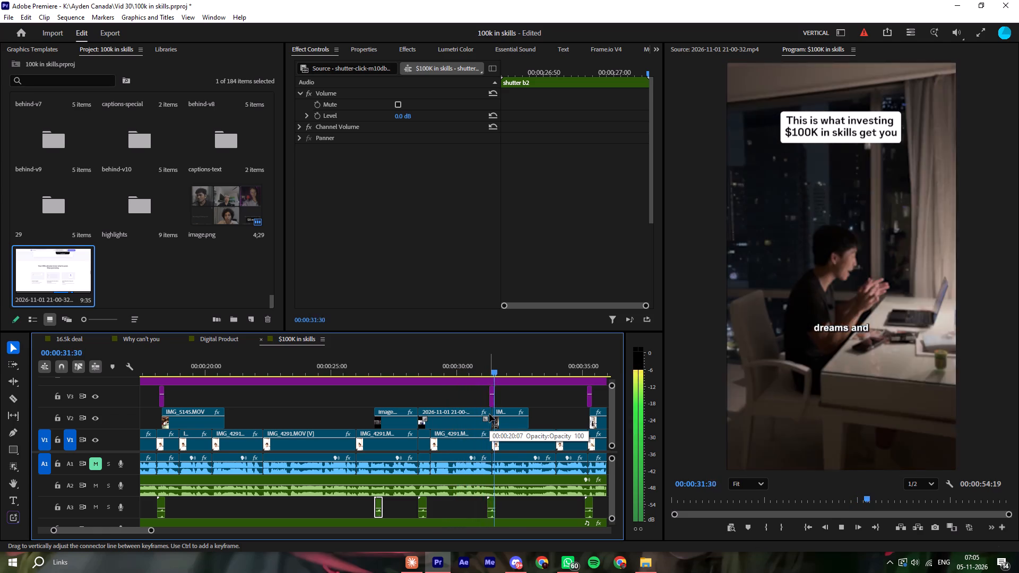
click(483, 367)
key(space)
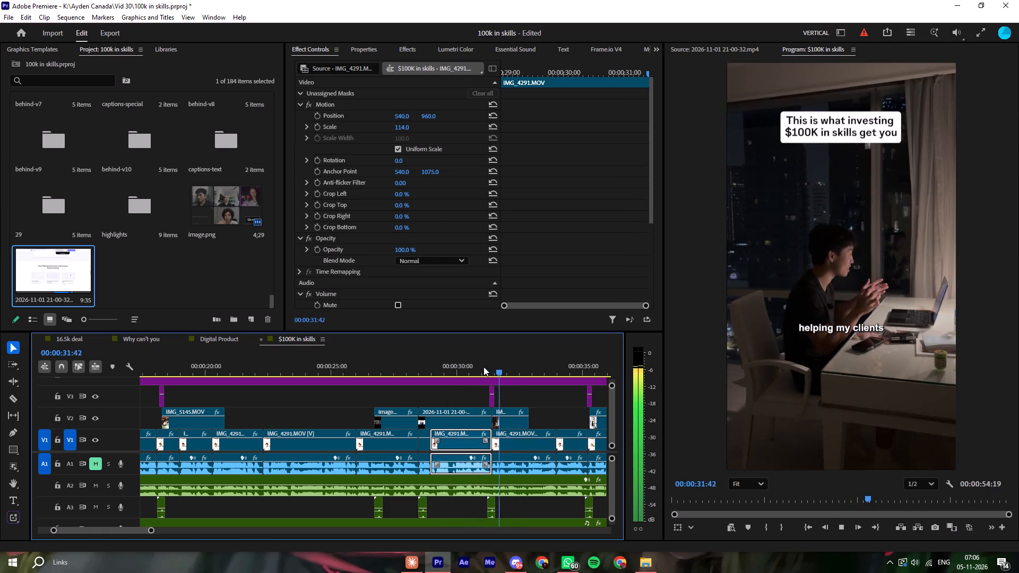
Delete the IMG_5519.MOV B-roll after the screen recording, along with its transition adjustment layer and A3 sound effect, and play through the section.
click(490, 368)
drag(530, 398, 515, 413)
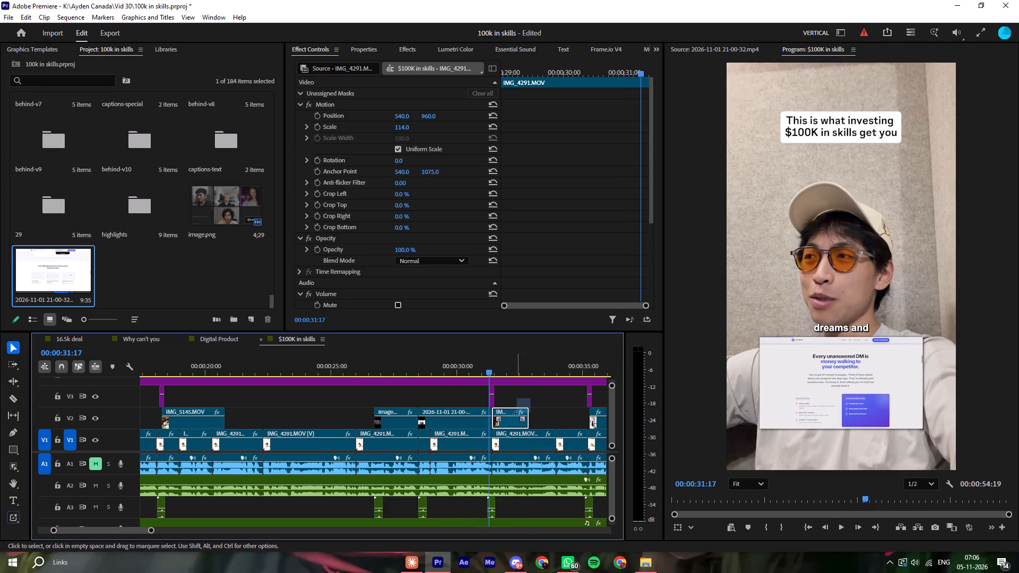
drag(515, 413, 515, 413)
key(Delete)
drag(512, 392, 480, 400)
key(Delete)
drag(517, 507, 515, 507)
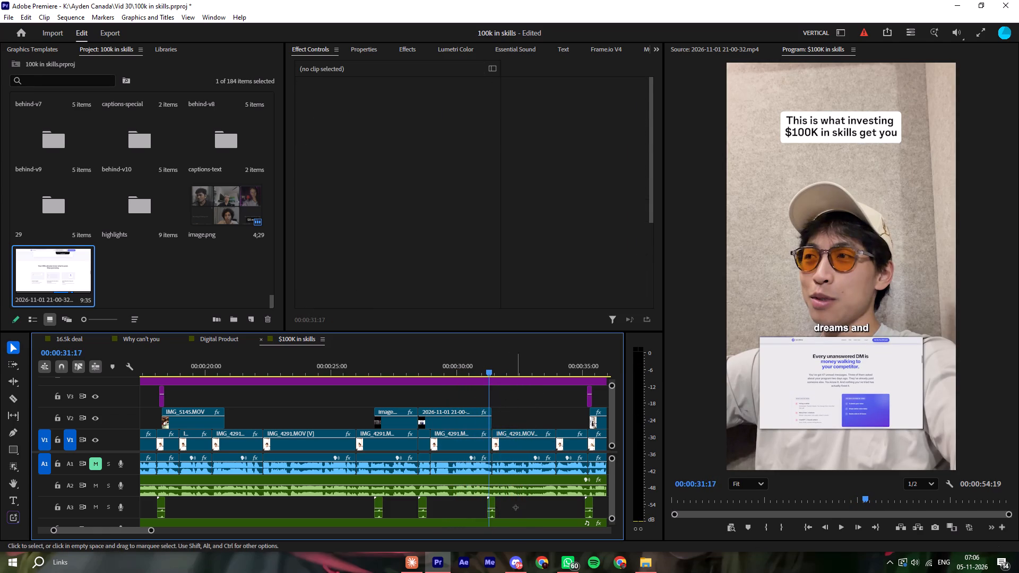
drag(515, 507, 490, 511)
key(Delete)
key(Delete)
key(space)
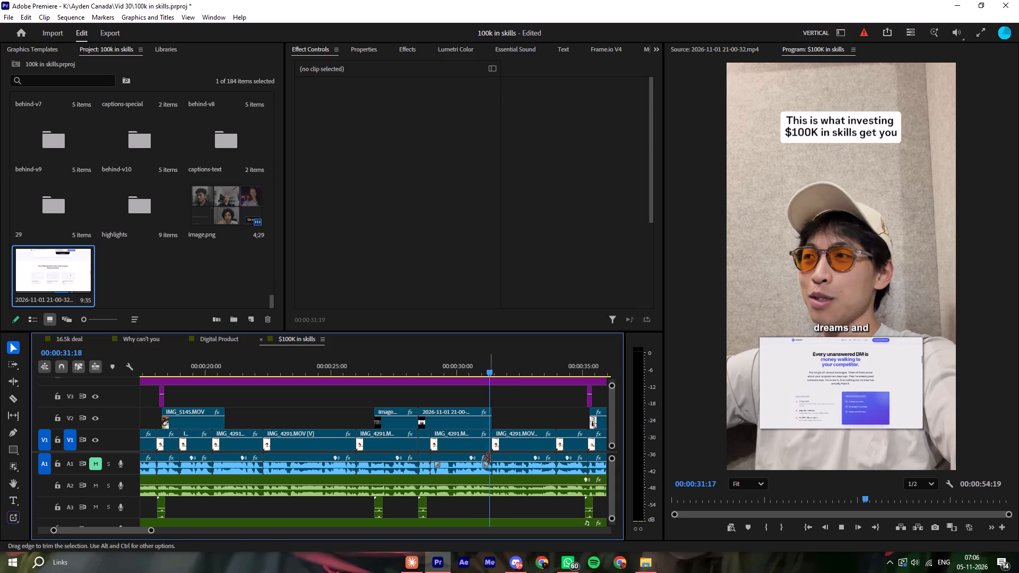
key(space)
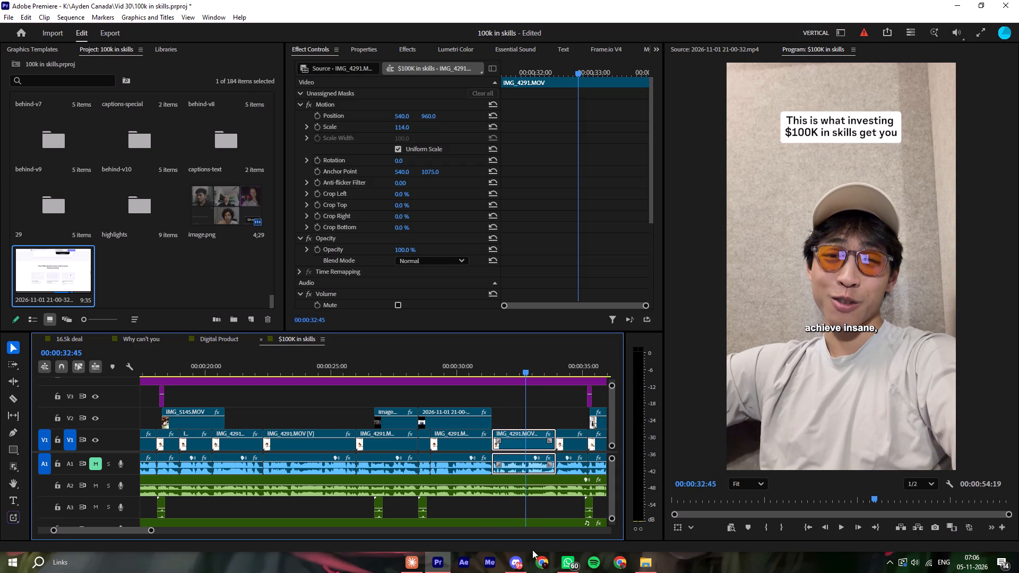
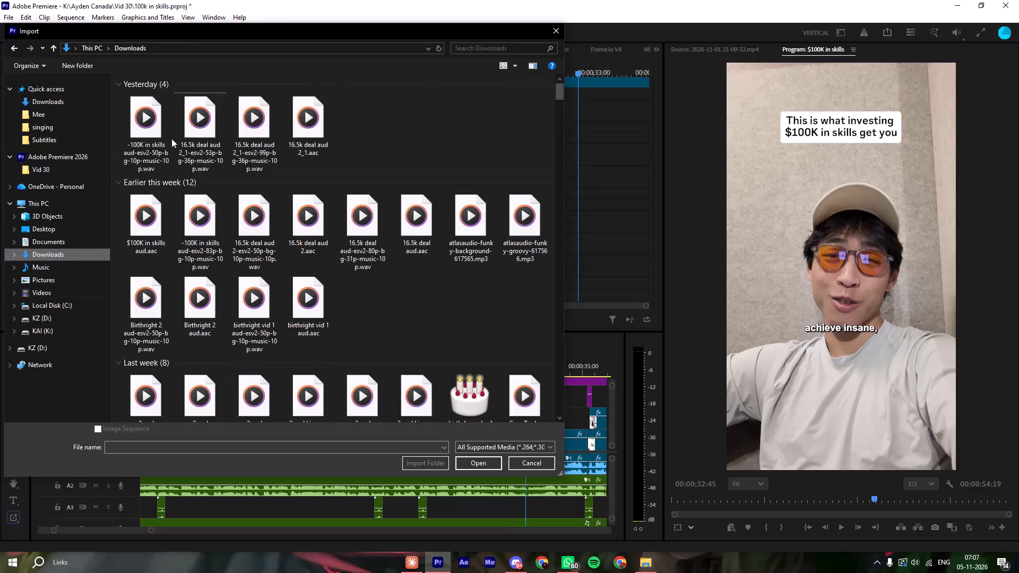
Import i243mage.png, result.png and result 2.png from the Downloads folder into the project.
click(158, 134)
ctrl+click(202, 132)
ctrl+click(251, 127)
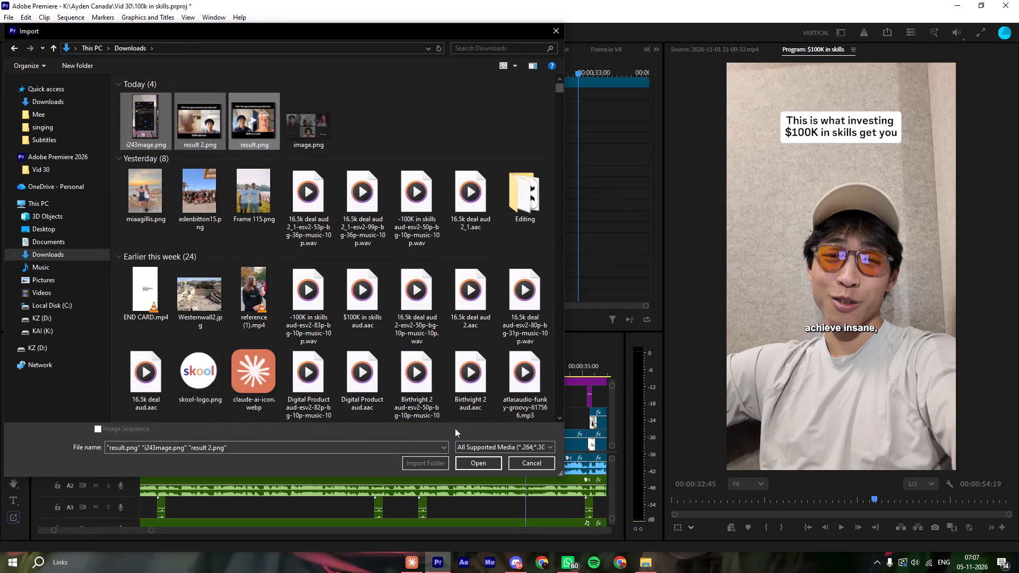
click(465, 462)
click(470, 394)
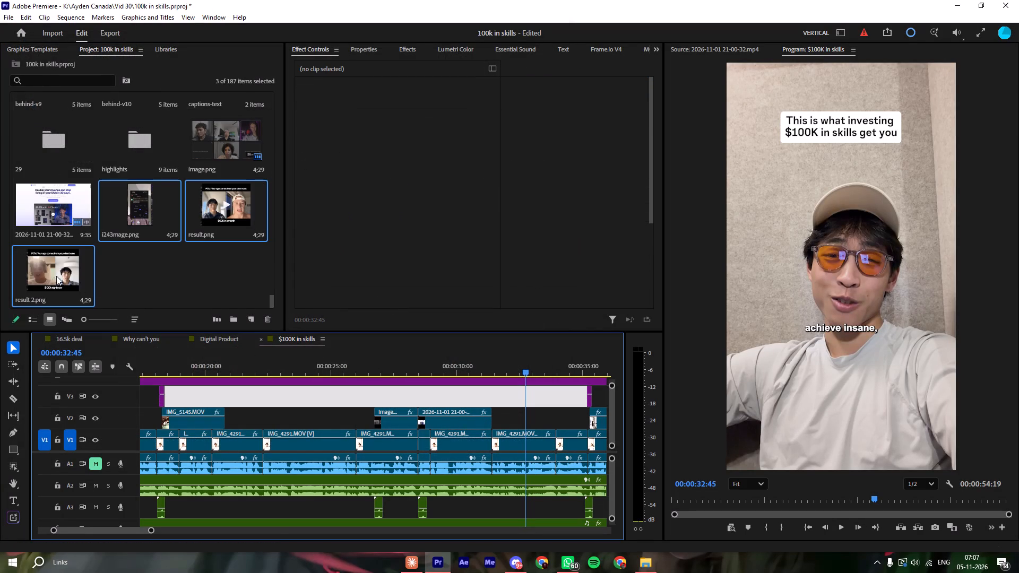
Place result.png on V3, trim its start to where the V2 screen recording ends, and preview the section in playback.
click(51, 273)
click(203, 265)
drag(220, 204, 394, 399)
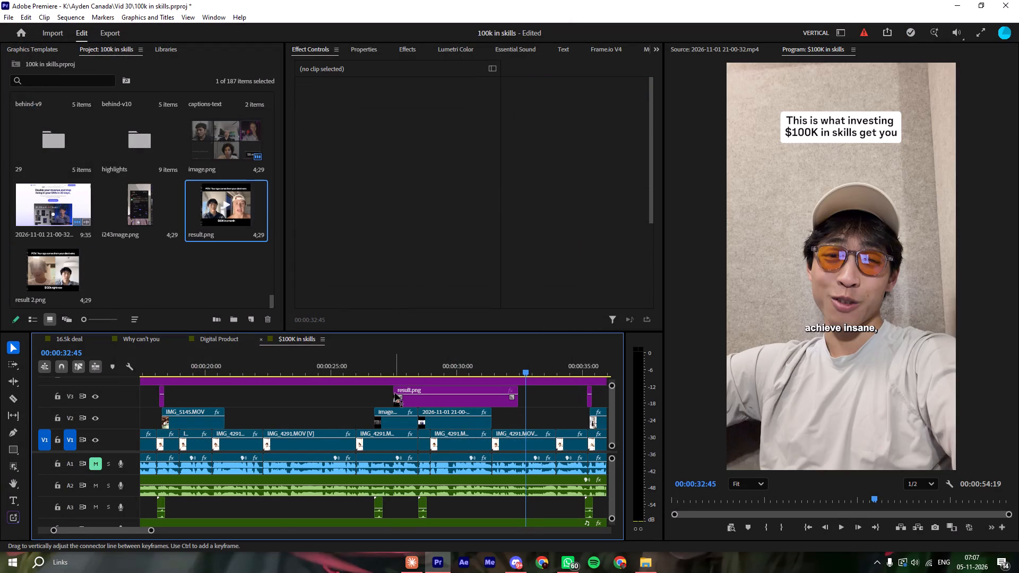
drag(394, 398, 491, 412)
click(487, 357)
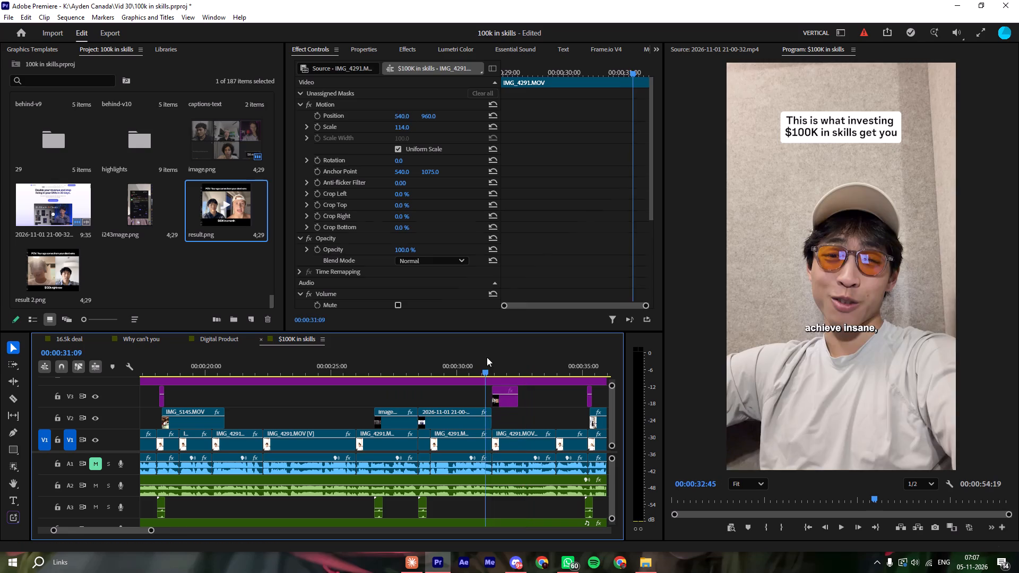
key(space)
key(space)
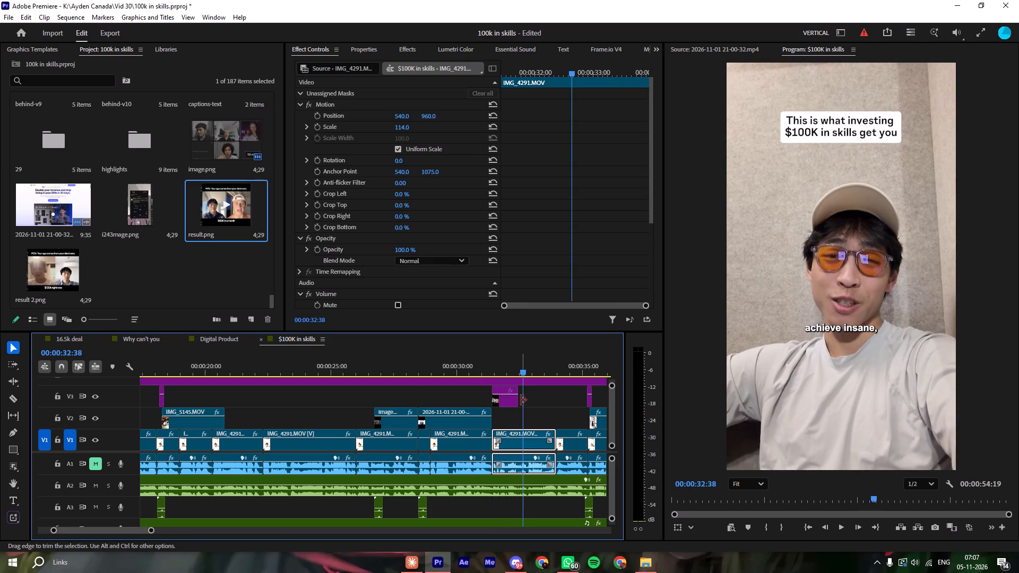
Extend the end of result.png on V3 to the next cut in the V1 footage, checking the timing in playback.
drag(521, 400, 538, 403)
key(space)
click(519, 402)
key(space)
click(516, 371)
key(space)
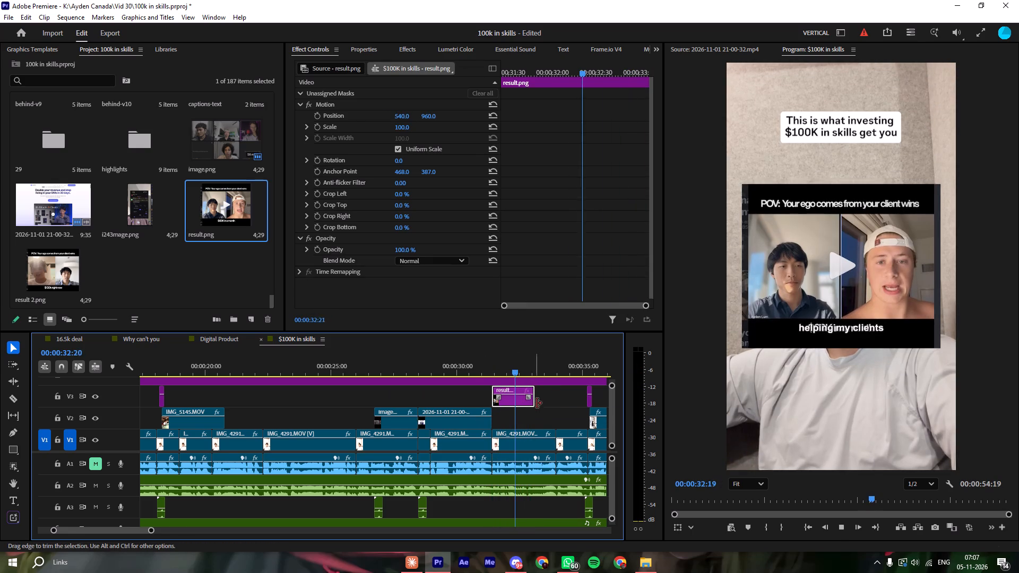
key(space)
key(space)
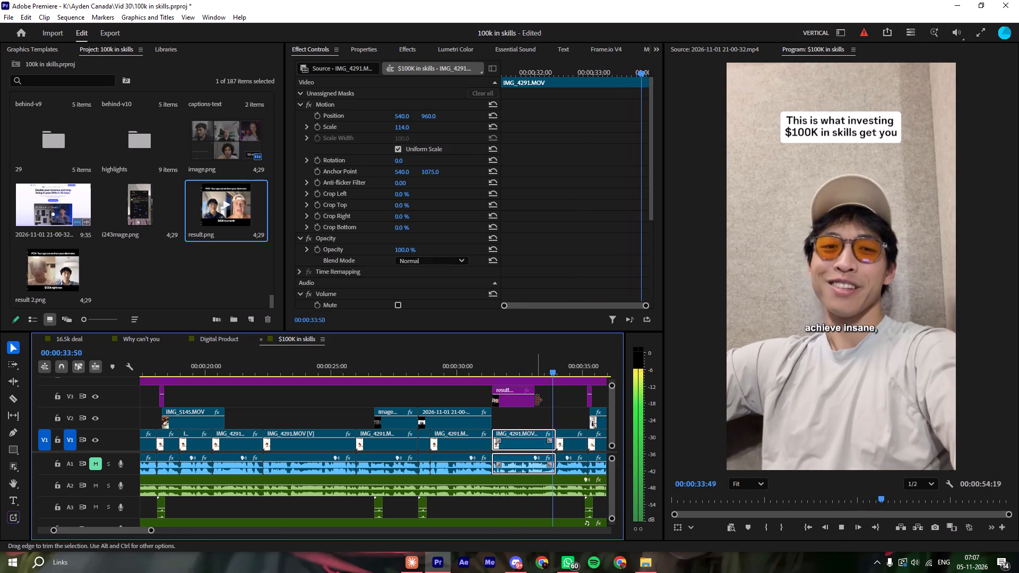
key(space)
drag(537, 400, 556, 400)
Trim the start of result.png on V3 to 00:00:32:37.
drag(513, 371, 523, 377)
drag(493, 396, 524, 402)
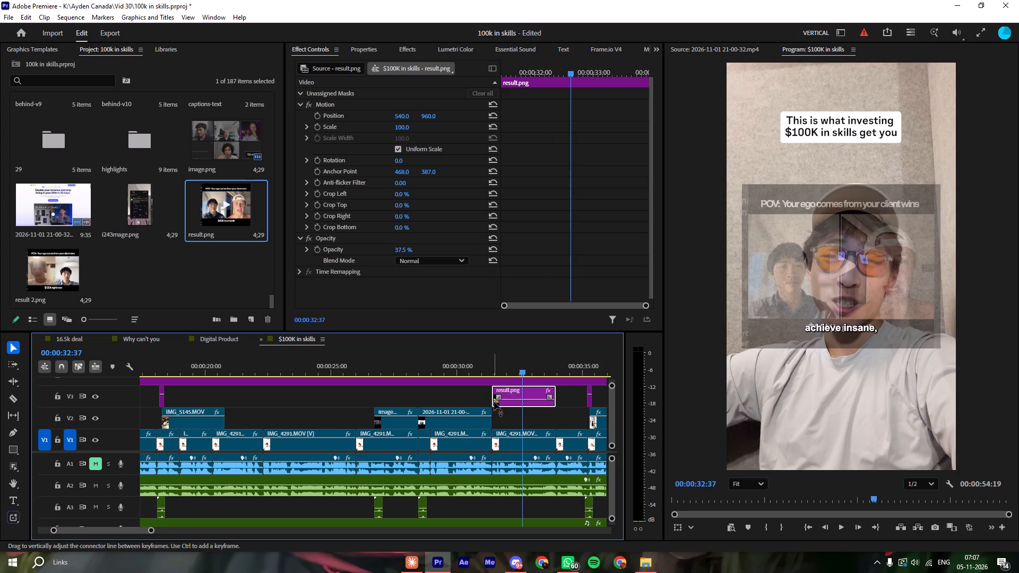
key(ctrl+z)
drag(488, 398, 522, 400)
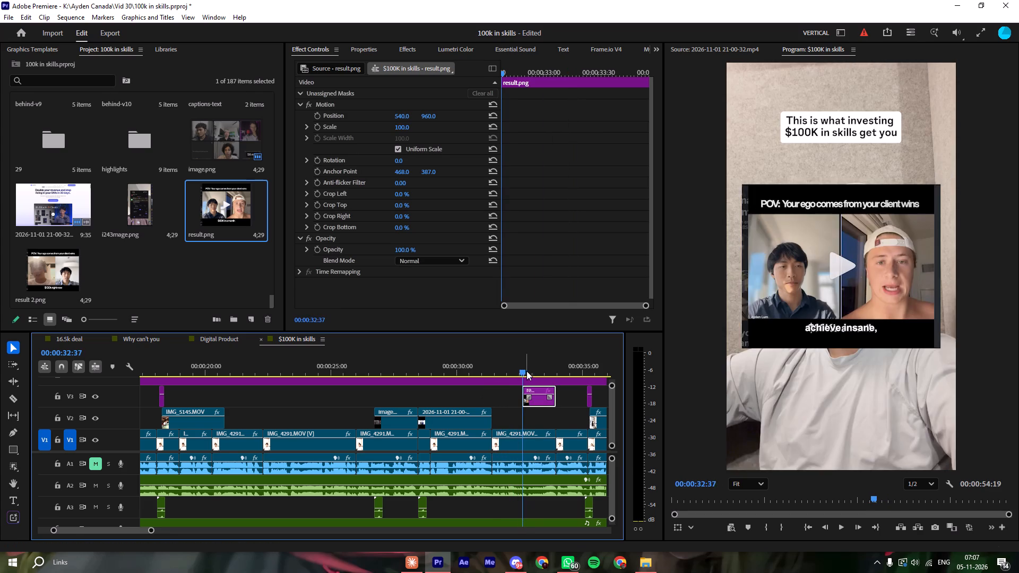
Scale result.png to 75 and lower it below the captions to a vertical position of 1575.
click(531, 370)
click(536, 406)
drag(407, 128, 399, 128)
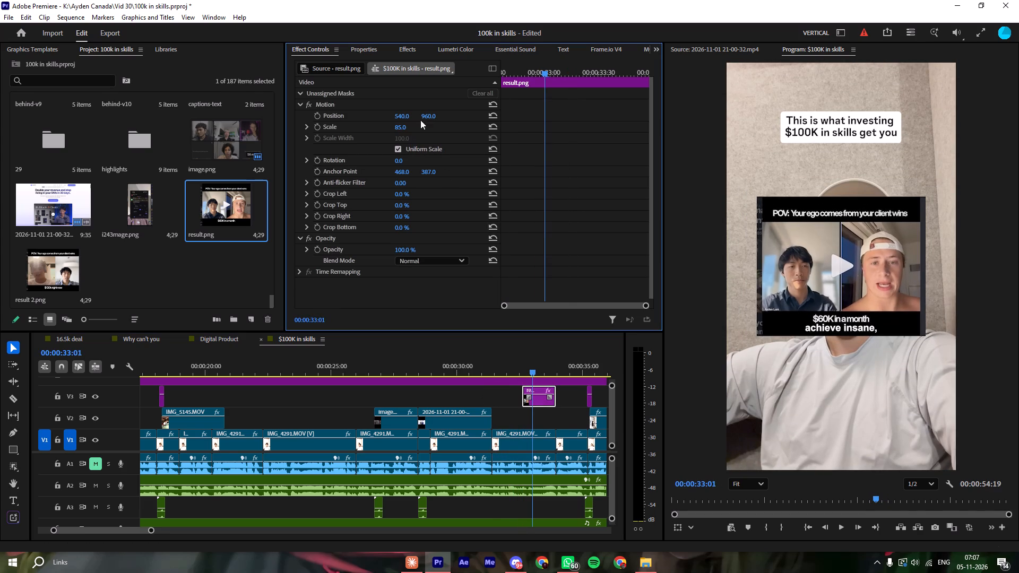
drag(430, 116, 777, 203)
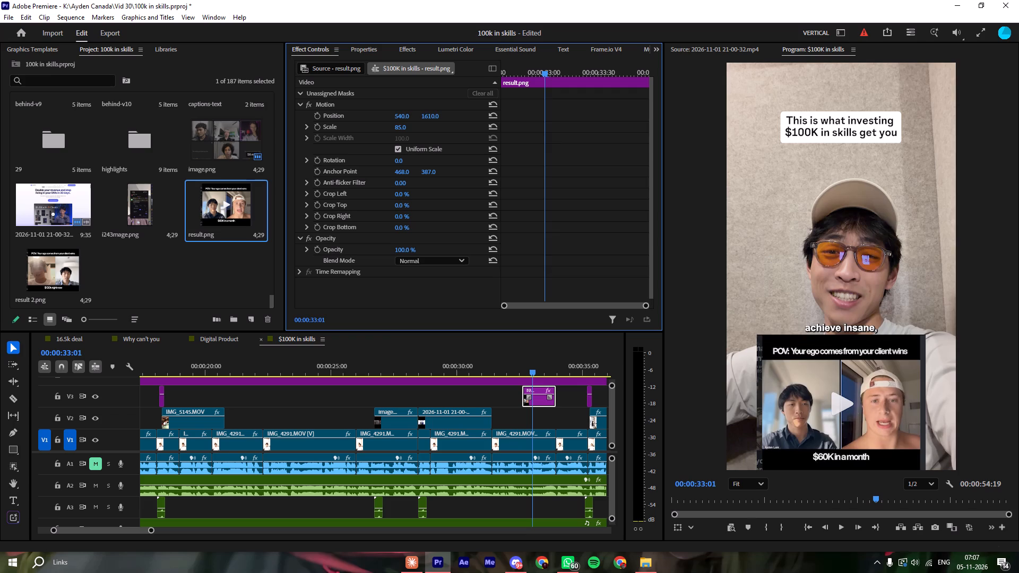
drag(777, 203, 759, 213)
click(403, 125)
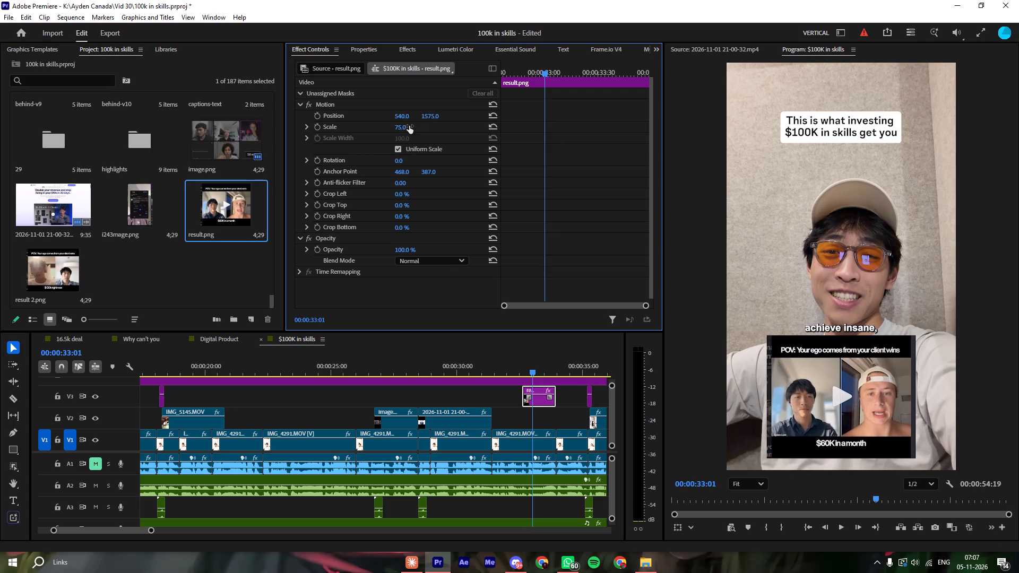
Crop result.png by 4% left, 19% top, 3% right and 8% bottom to remove its outer borders and heading.
click(399, 194)
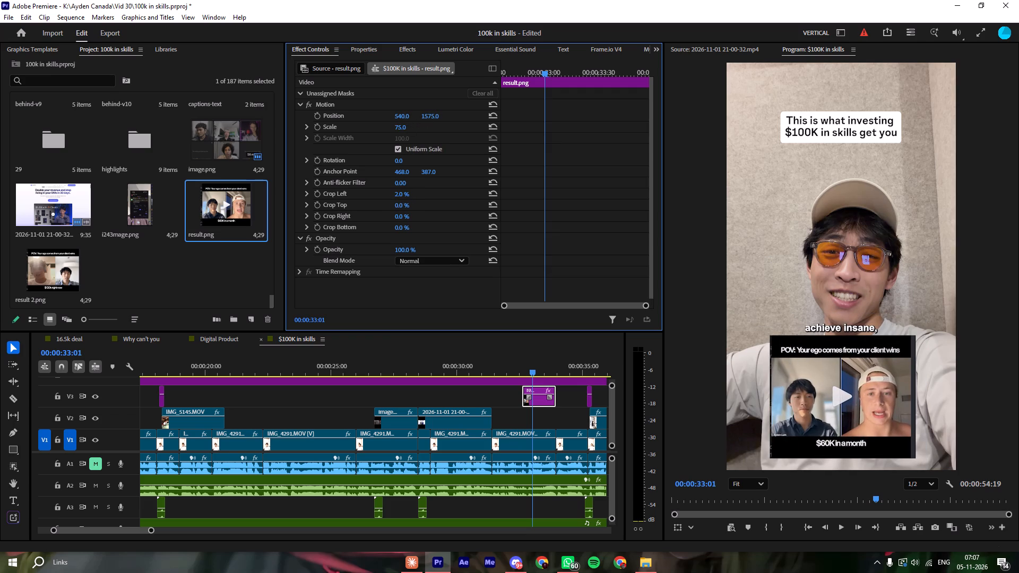
click(403, 205)
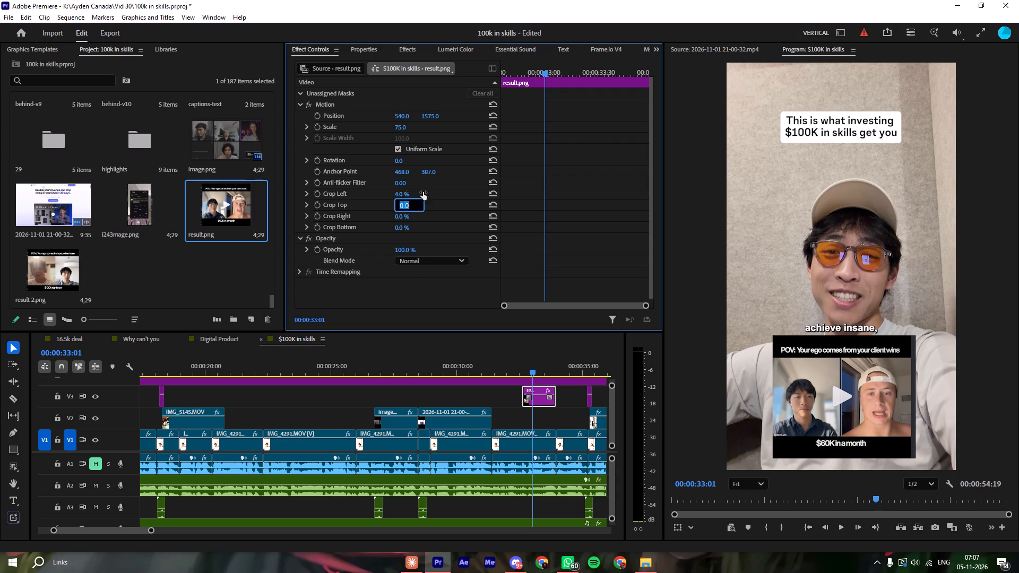
click(430, 192)
click(401, 213)
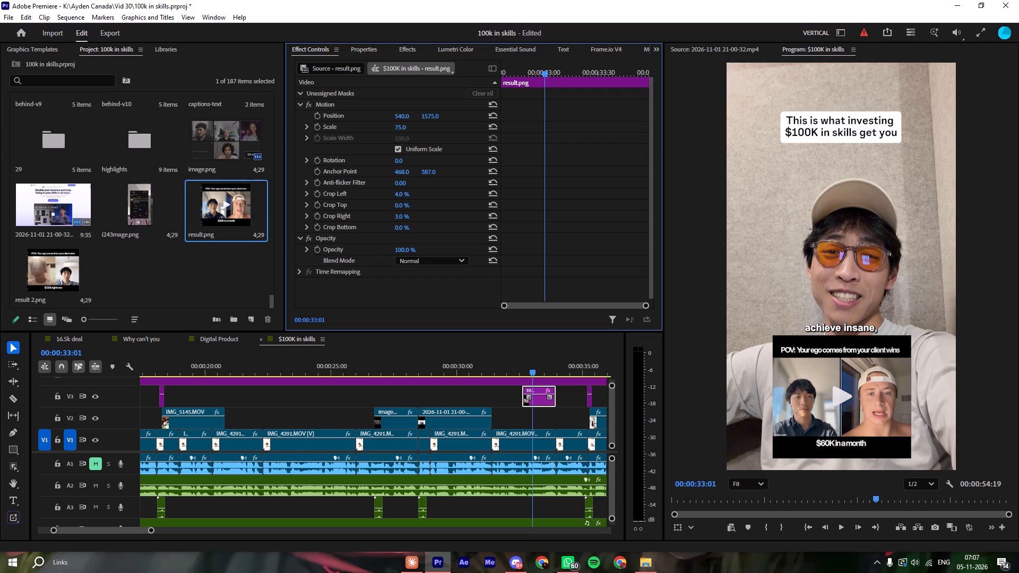
drag(401, 204, 412, 205)
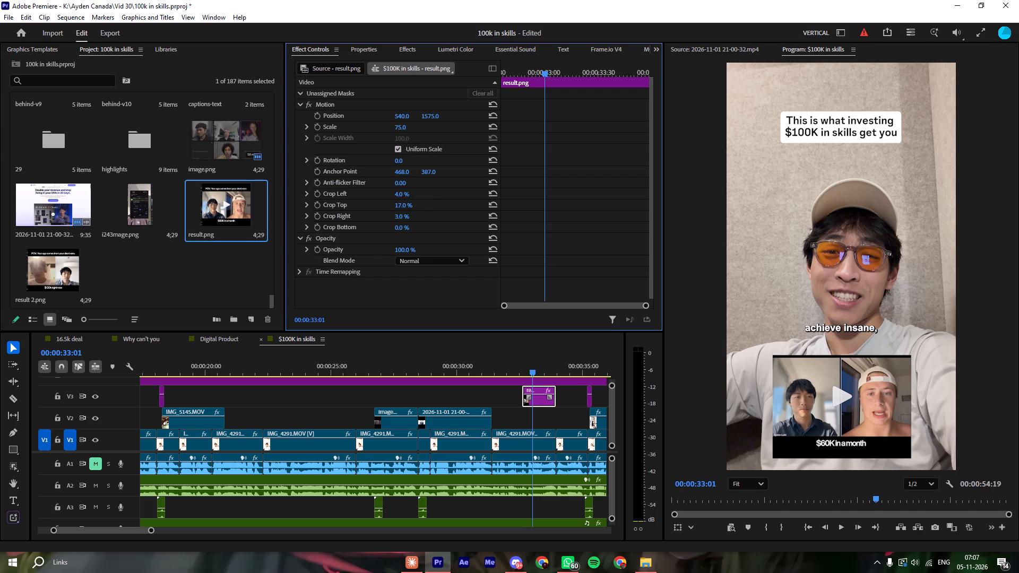
drag(412, 205, 413, 205)
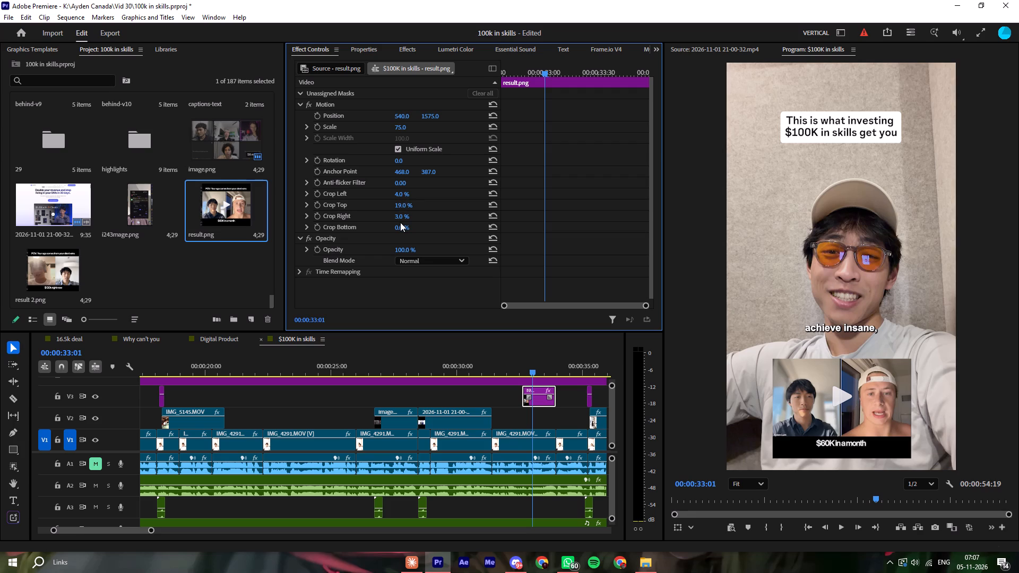
drag(400, 222, 409, 223)
click(401, 227)
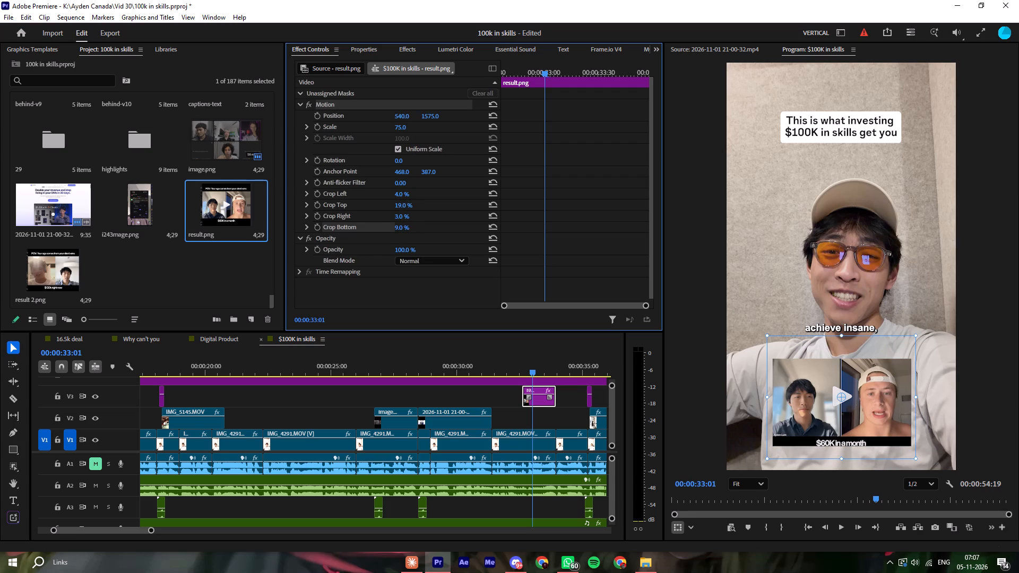
click(487, 407)
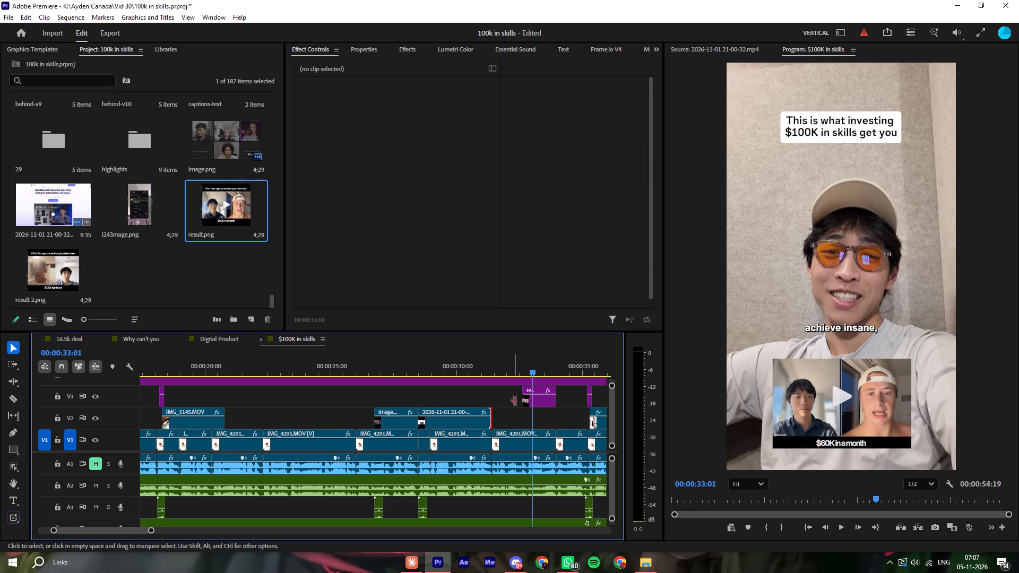
Keep result.png at scale 75 and raise it to a vertical position of about 1475, just below the captions.
click(534, 404)
click(400, 127)
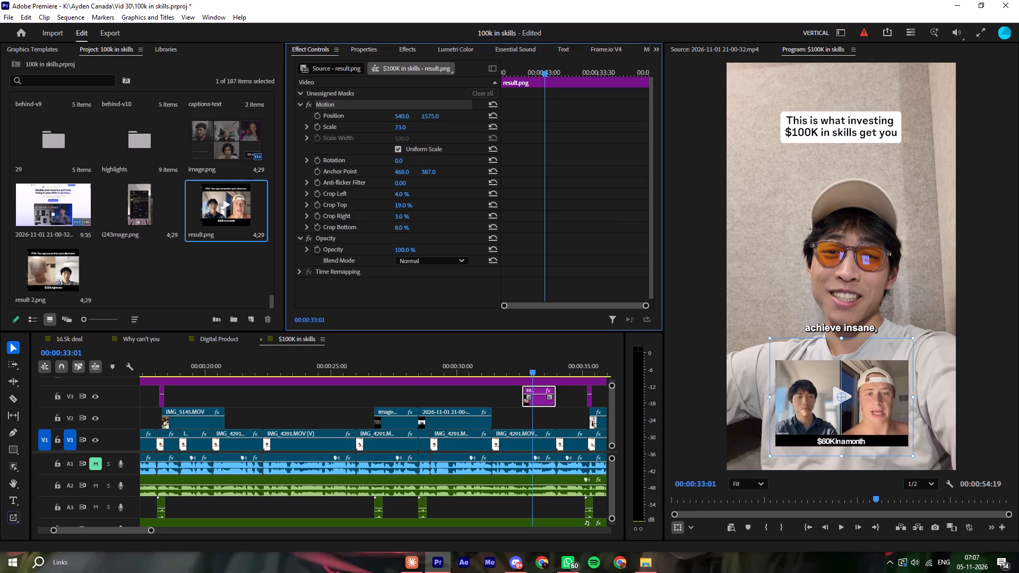
drag(431, 117, 380, 123)
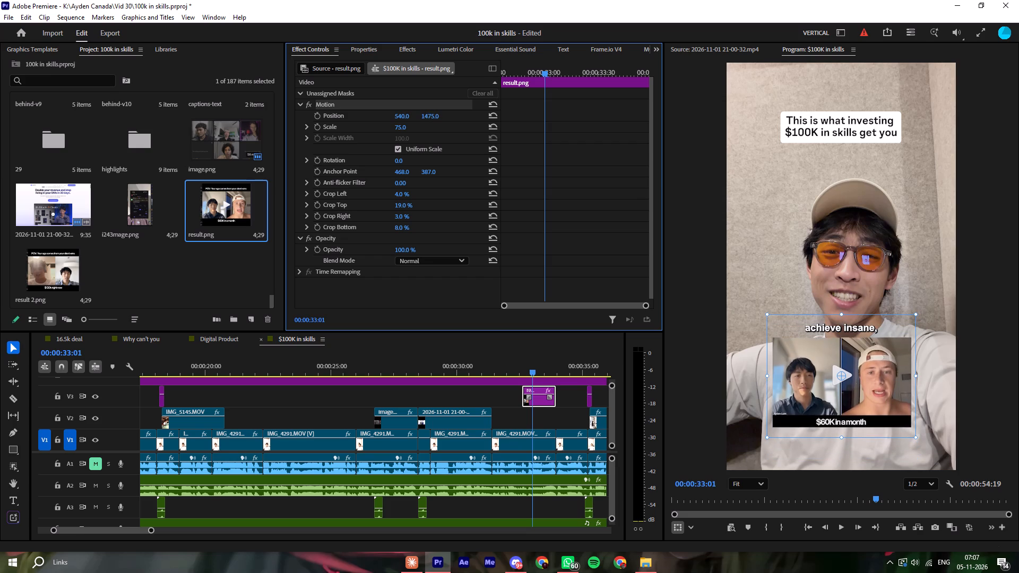
drag(380, 123, 383, 123)
Place i243mage.png on V3, trimmed to fill the gap between the screen recording's end and result.png's start, and preview it.
click(493, 367)
click(519, 410)
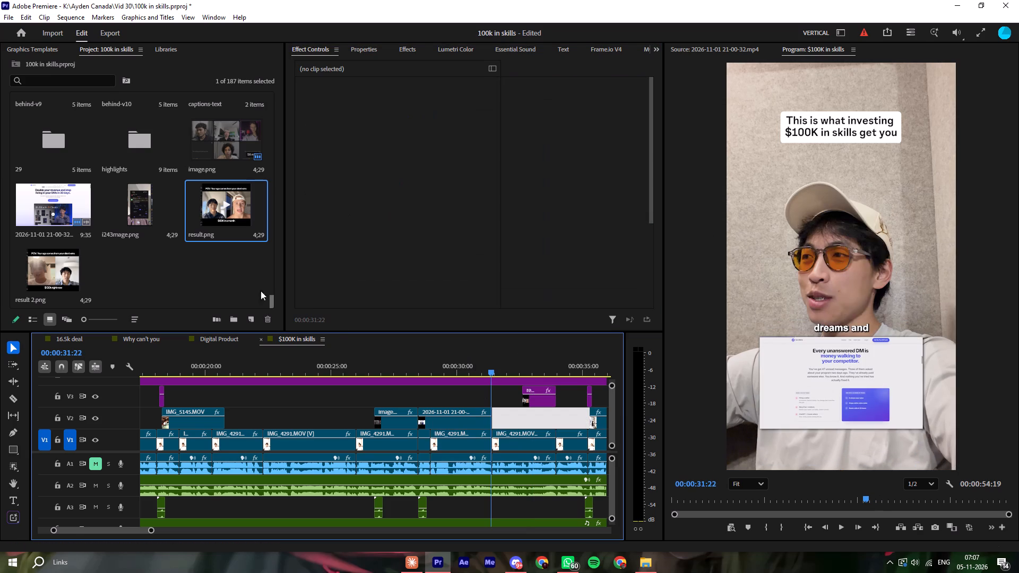
click(143, 213)
click(143, 213)
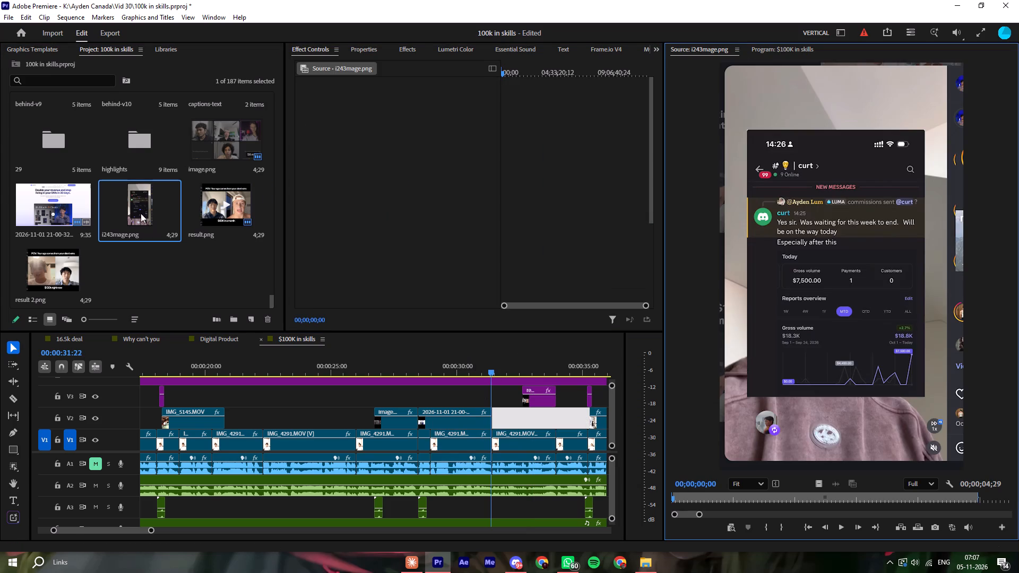
drag(141, 213, 366, 388)
drag(367, 393, 429, 397)
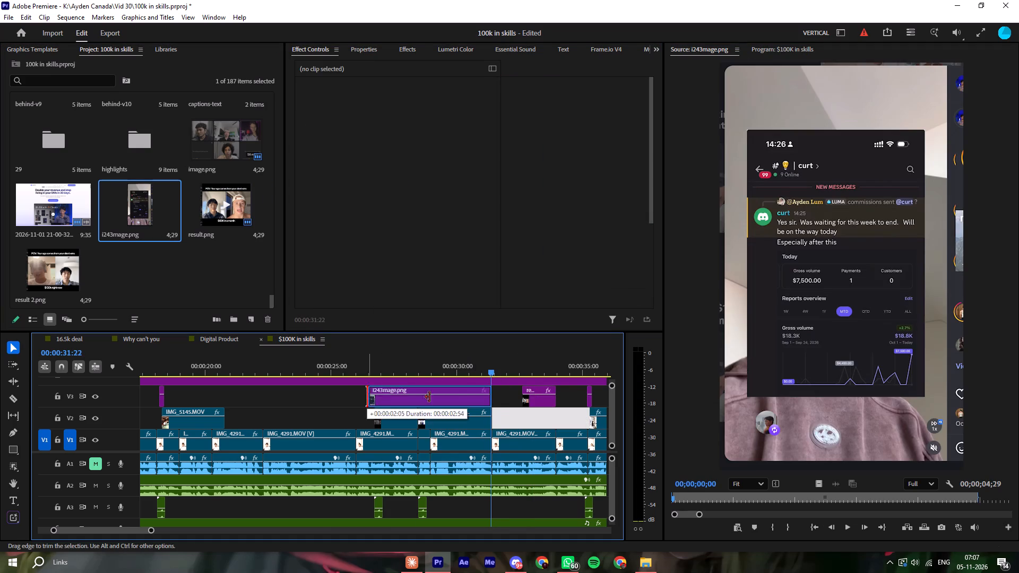
drag(429, 397, 438, 397)
drag(454, 400, 483, 399)
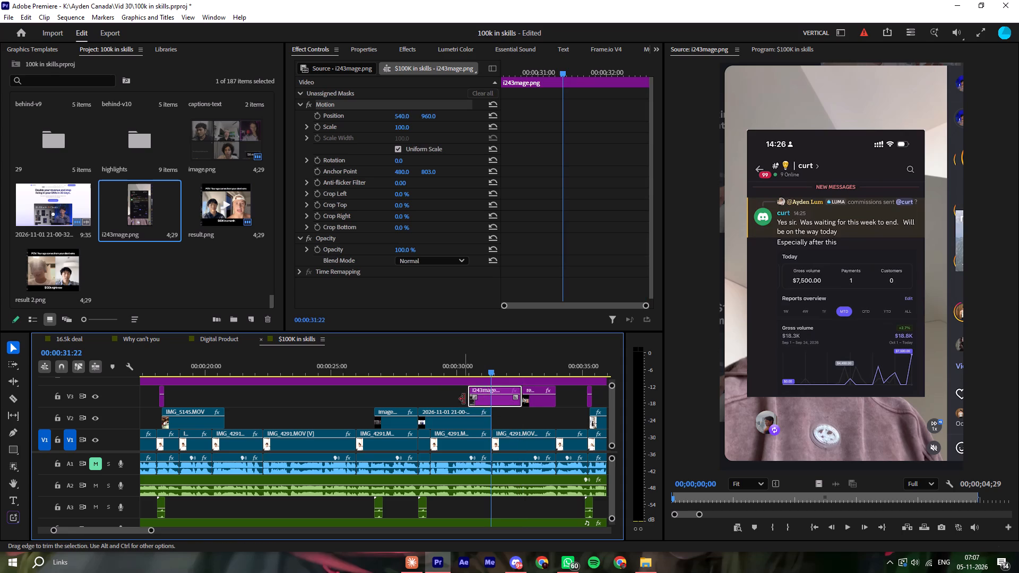
drag(463, 399, 488, 400)
click(483, 360)
key(space)
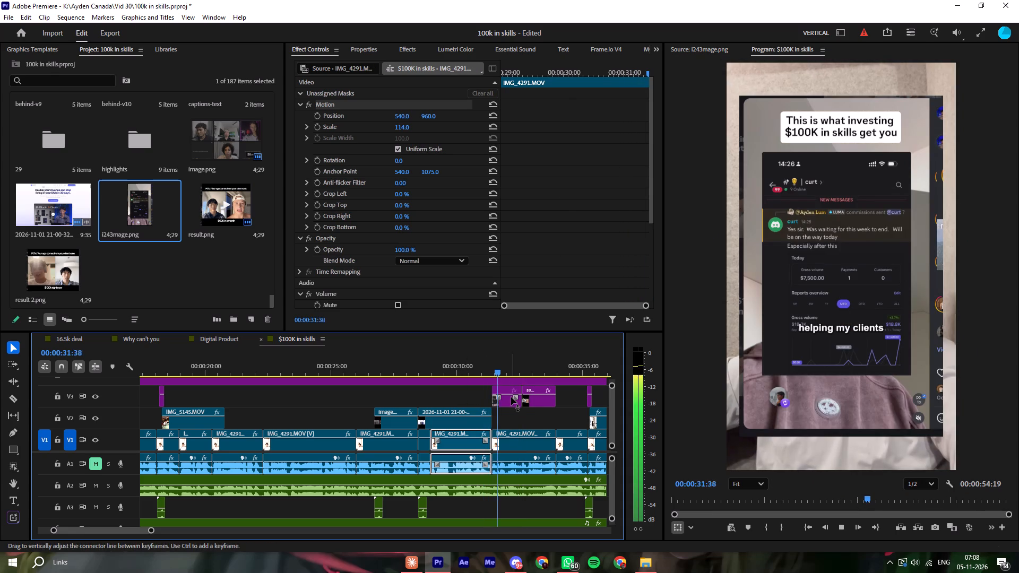
key(space)
Scale the i243mage.png overlay on V3 to 66.
click(513, 398)
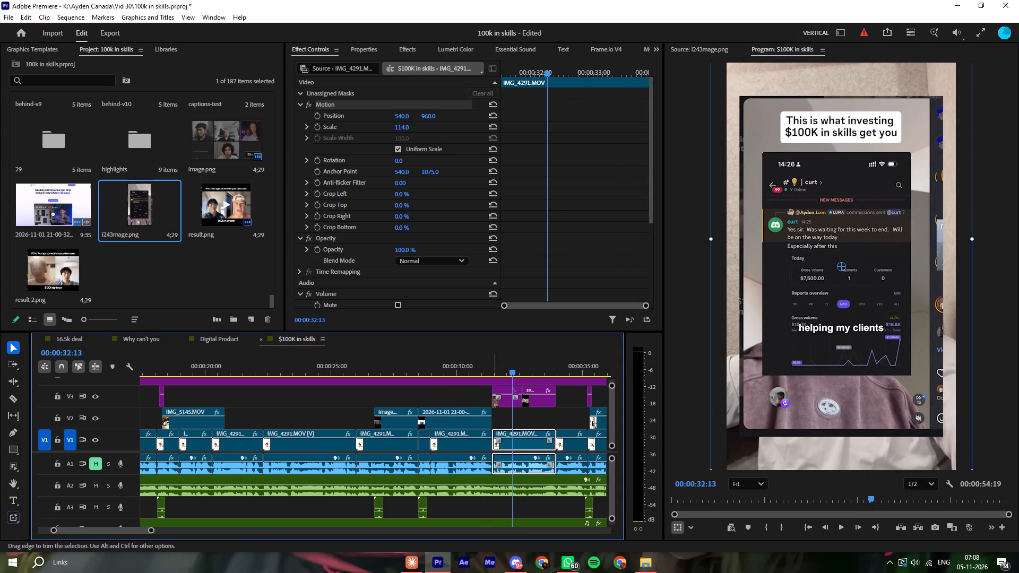
click(493, 403)
click(507, 400)
drag(403, 127, 384, 130)
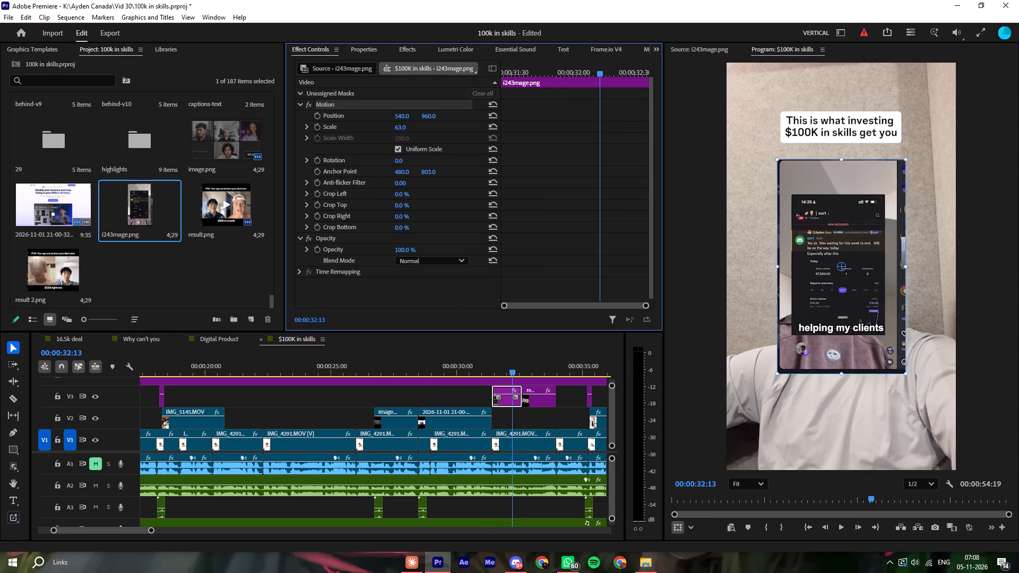
drag(384, 130, 385, 130)
Crop i243mage.png by 11% left, 21% top, 16% right and 19% bottom to isolate the phone screenshot.
drag(402, 194, 404, 197)
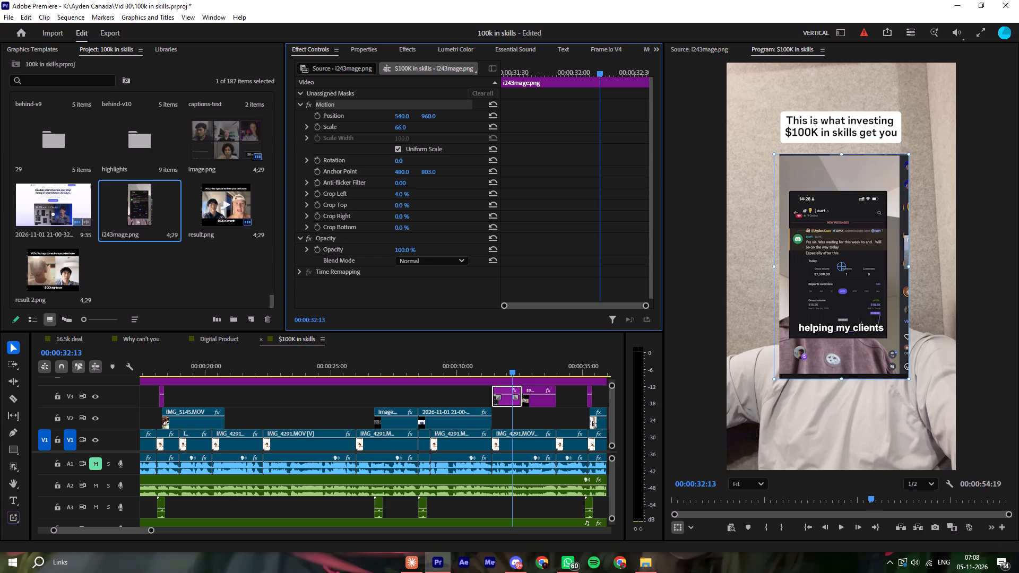
drag(404, 197, 410, 198)
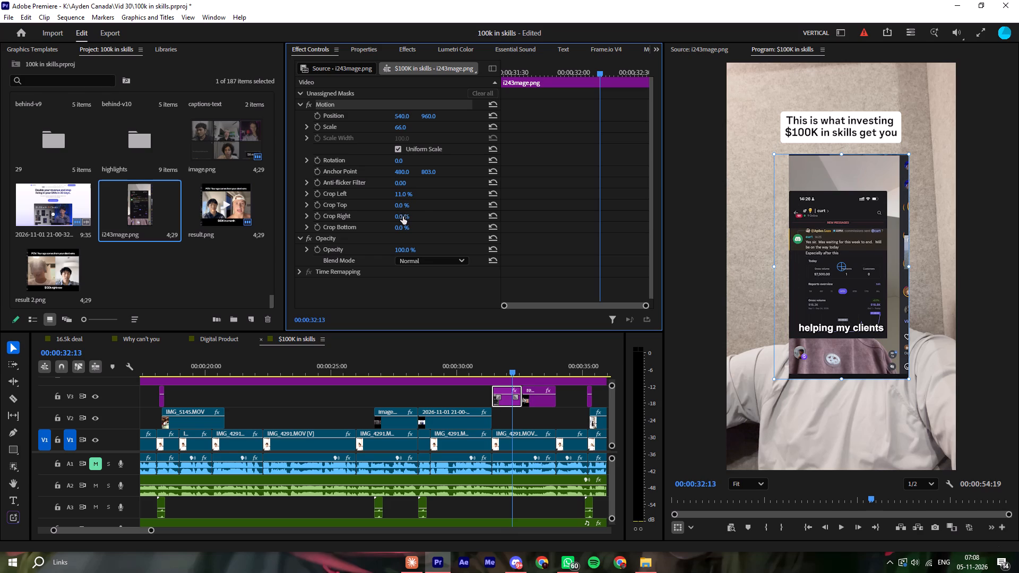
click(403, 216)
key(1)
key(1)
click(427, 203)
drag(403, 203, 412, 205)
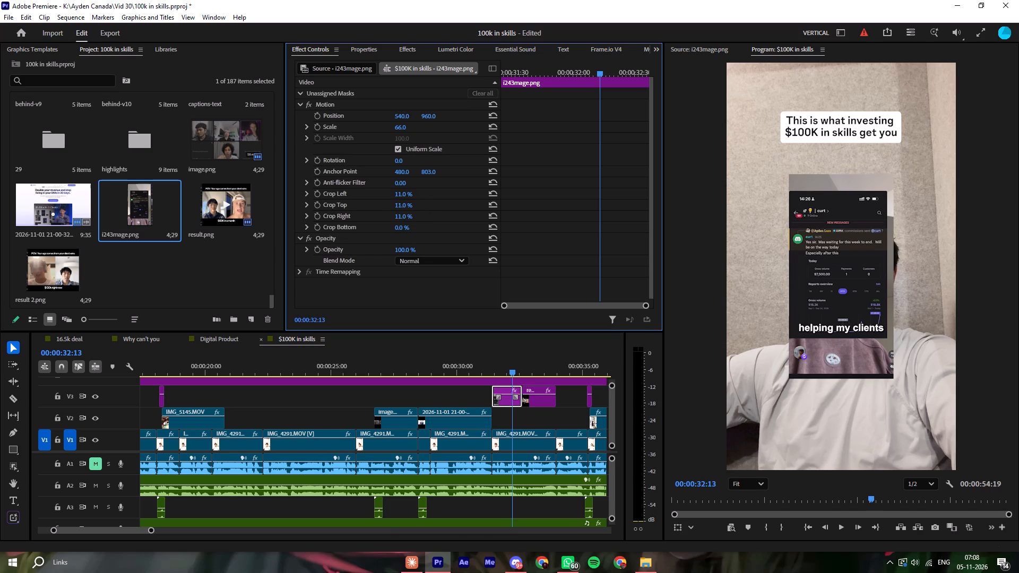
drag(412, 205, 419, 206)
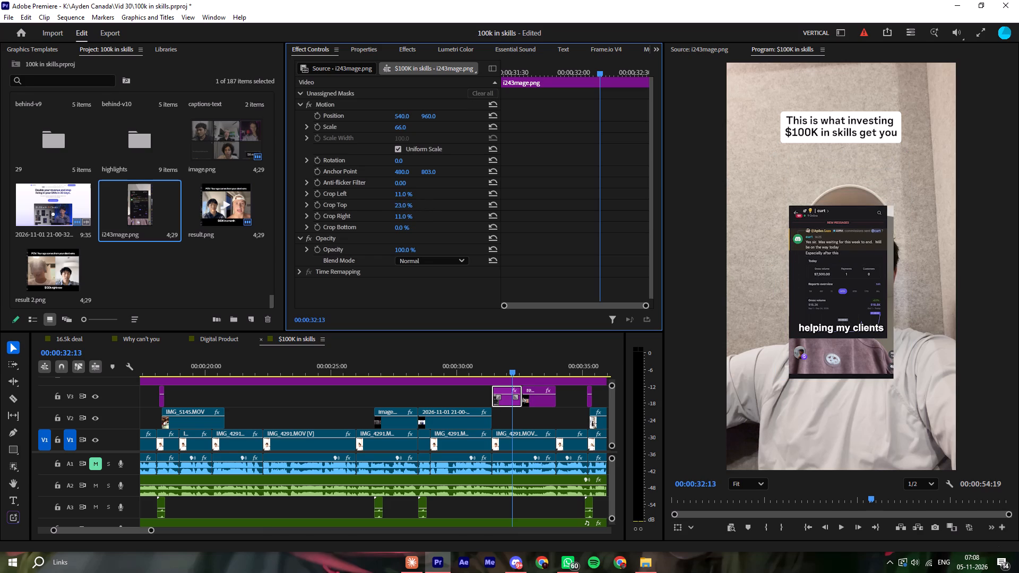
drag(419, 206, 419, 206)
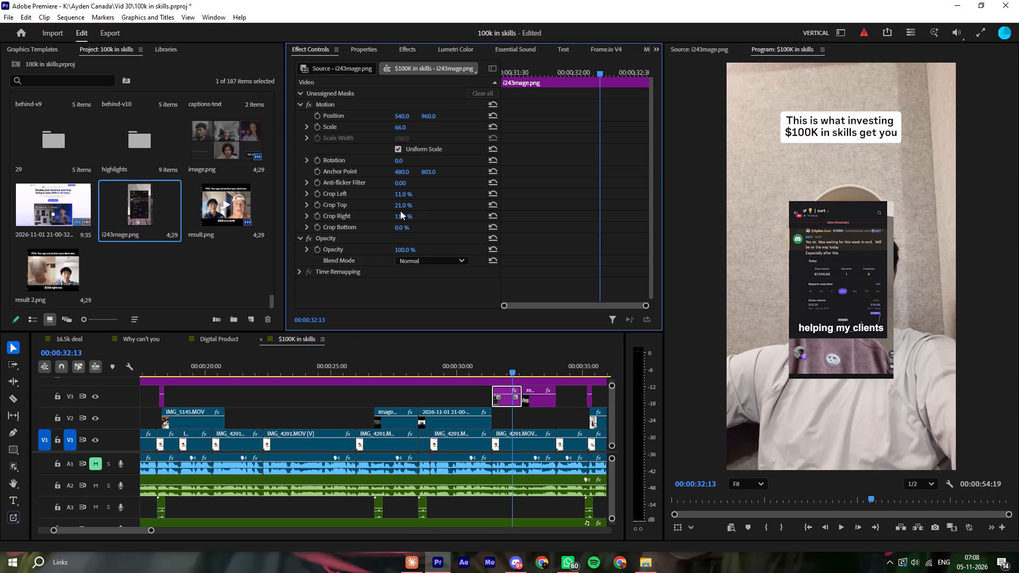
drag(400, 211, 405, 212)
click(398, 215)
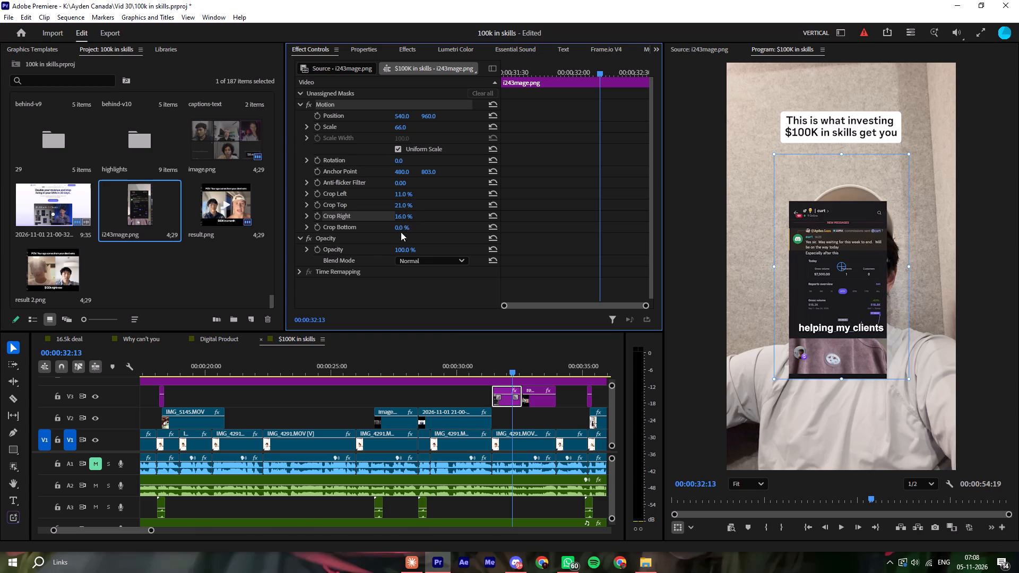
drag(402, 226, 412, 228)
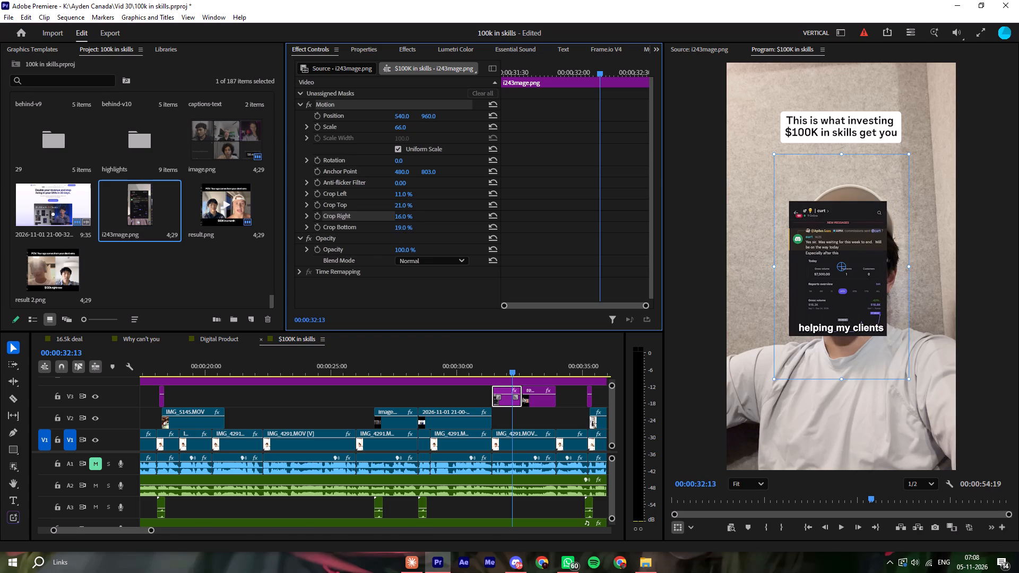
Increase the bottom crop of i243mage.png to 24%.
drag(412, 228, 412, 225)
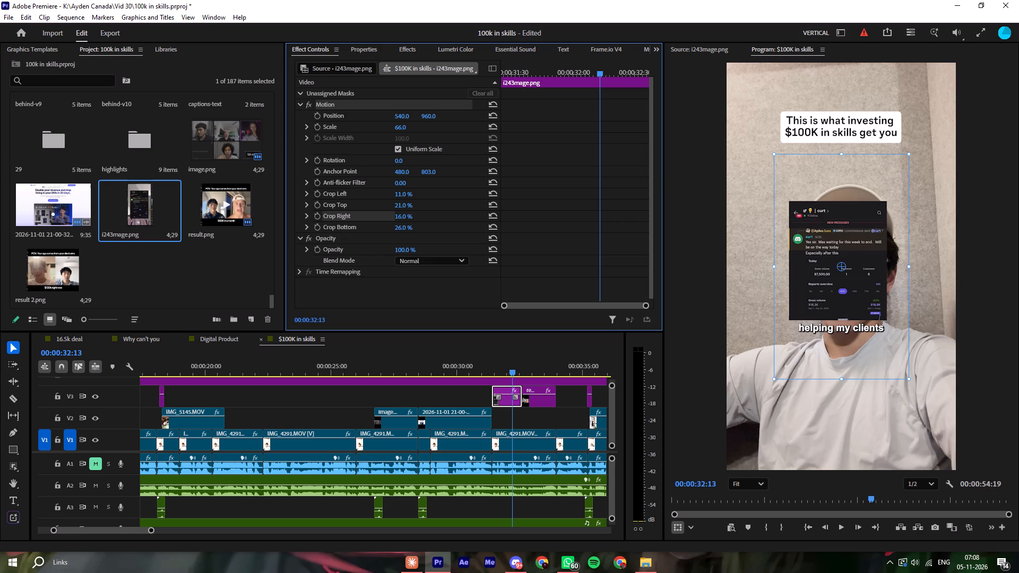
drag(412, 225, 410, 224)
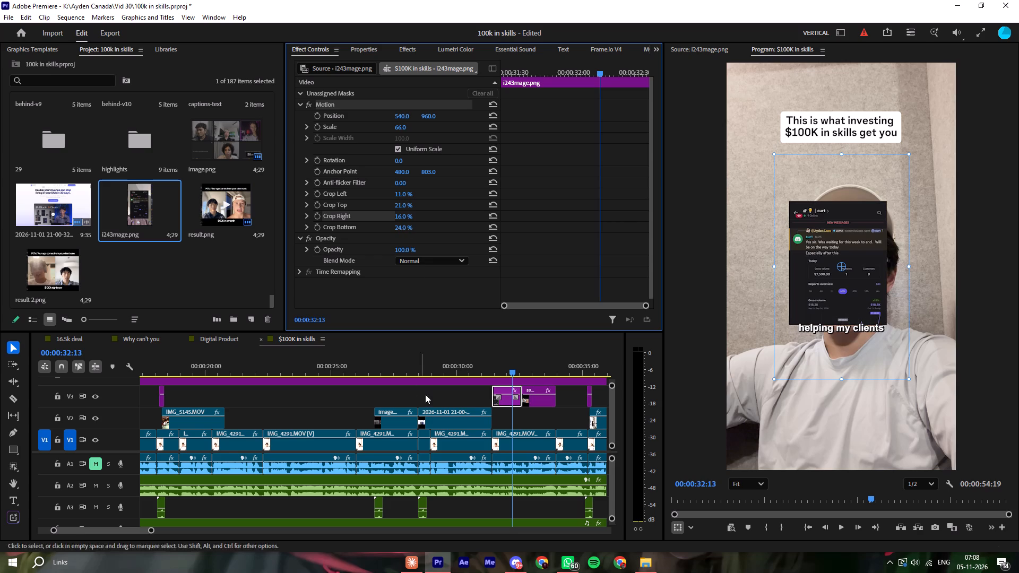
Scale i243mage.png to 63, position it at about 555, 1587 below the captions, and play back the overlays.
drag(403, 128, 403, 133)
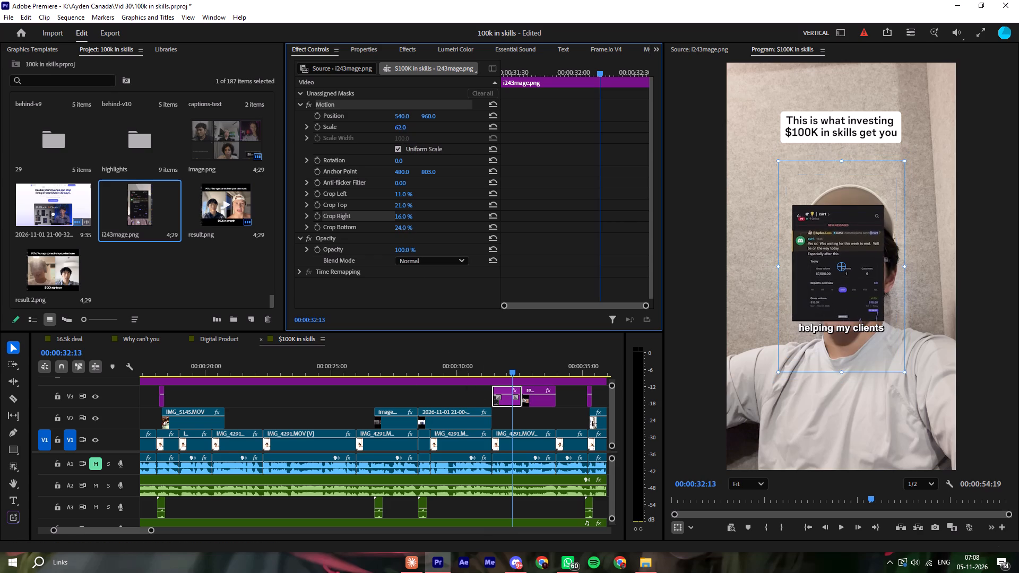
drag(403, 133, 404, 133)
drag(421, 116, 753, 187)
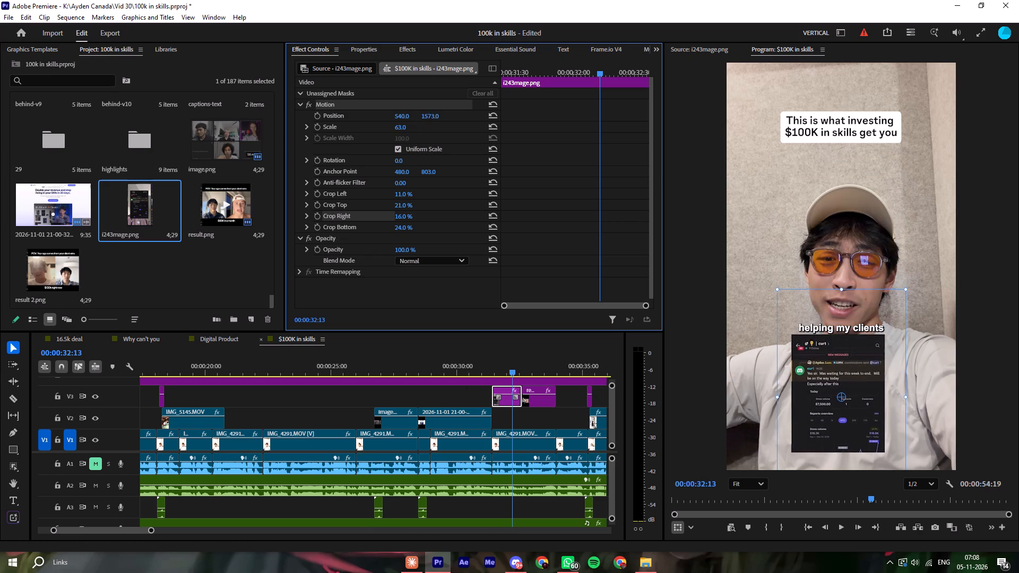
drag(753, 187, 761, 188)
drag(402, 115, 408, 116)
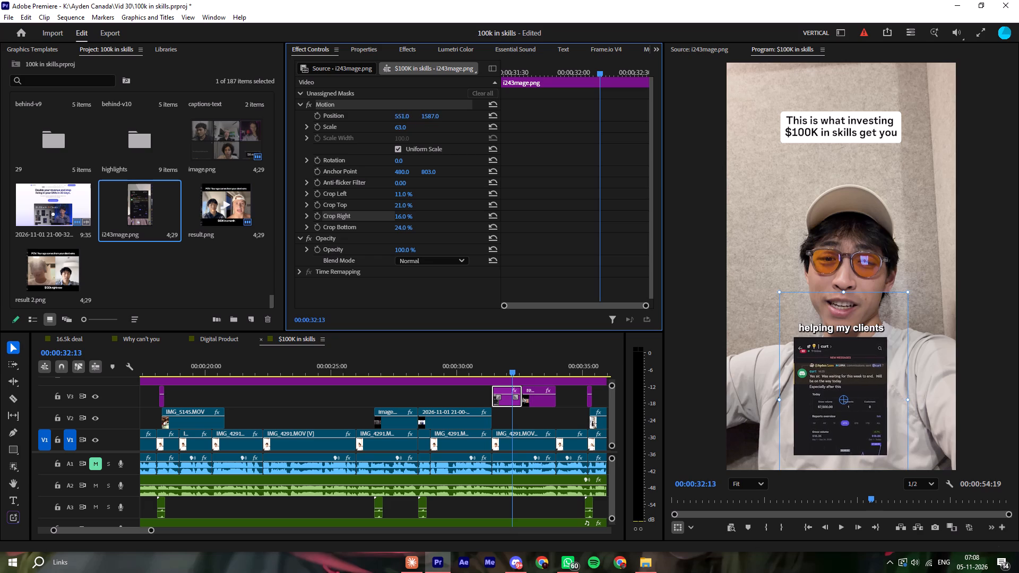
drag(408, 116, 411, 116)
click(489, 362)
key(space)
key(space)
key(space)
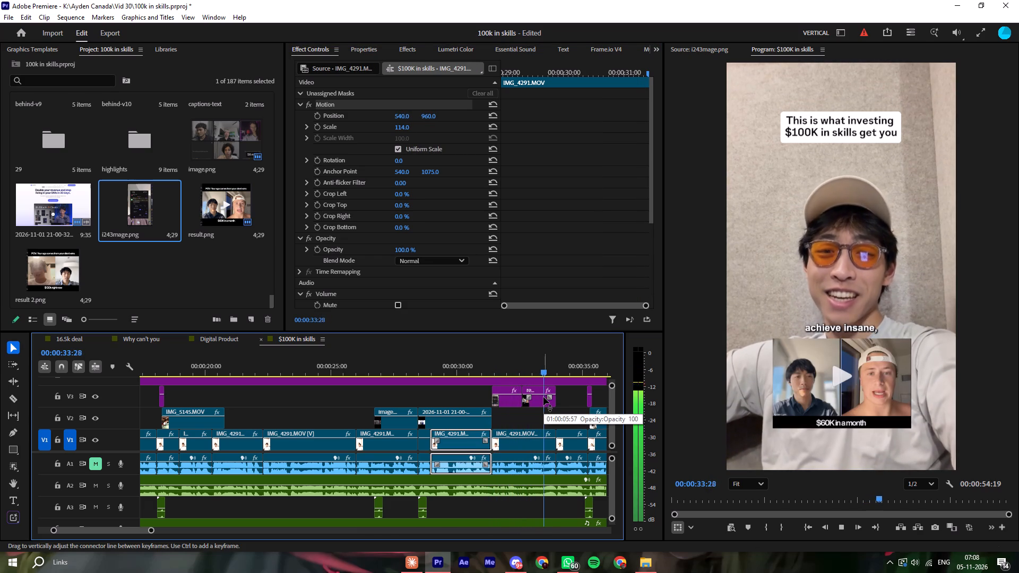
key(space)
Place result 2.png in the empty stretch of V3 around 25 seconds and trim its start to leave about 1.4 seconds.
click(572, 403)
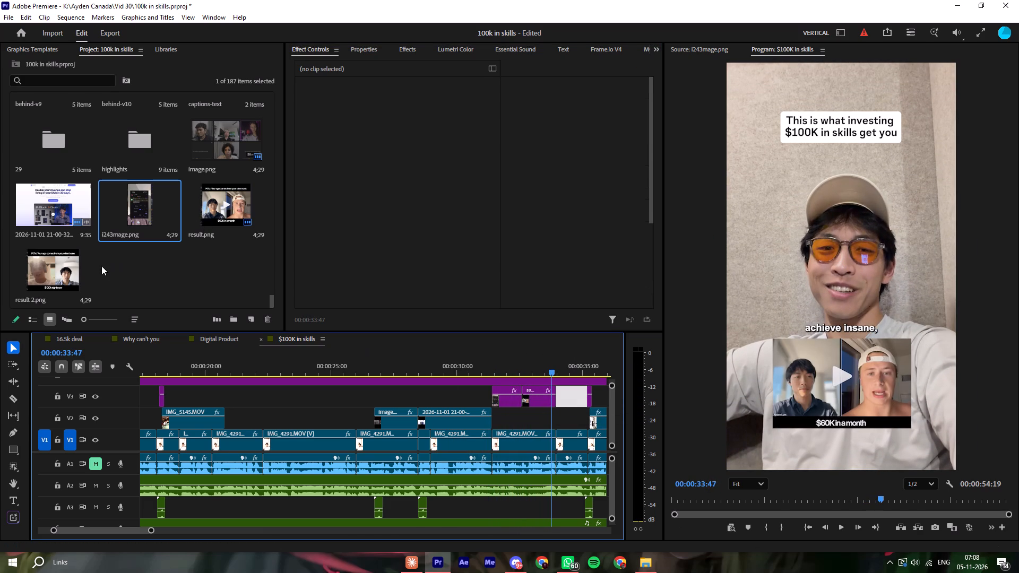
drag(59, 270, 347, 392)
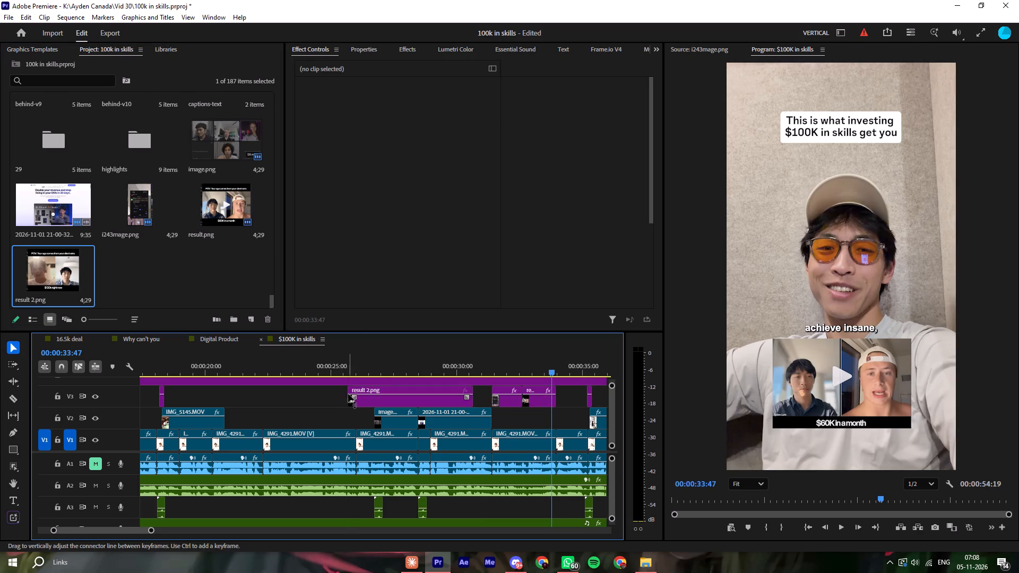
drag(348, 394, 379, 398)
key(ctrl+z)
drag(346, 401, 436, 403)
Copy the motion, opacity, time remapping and unassigned mask attributes from result.png onto result 2.png.
right_click(544, 406)
click(580, 53)
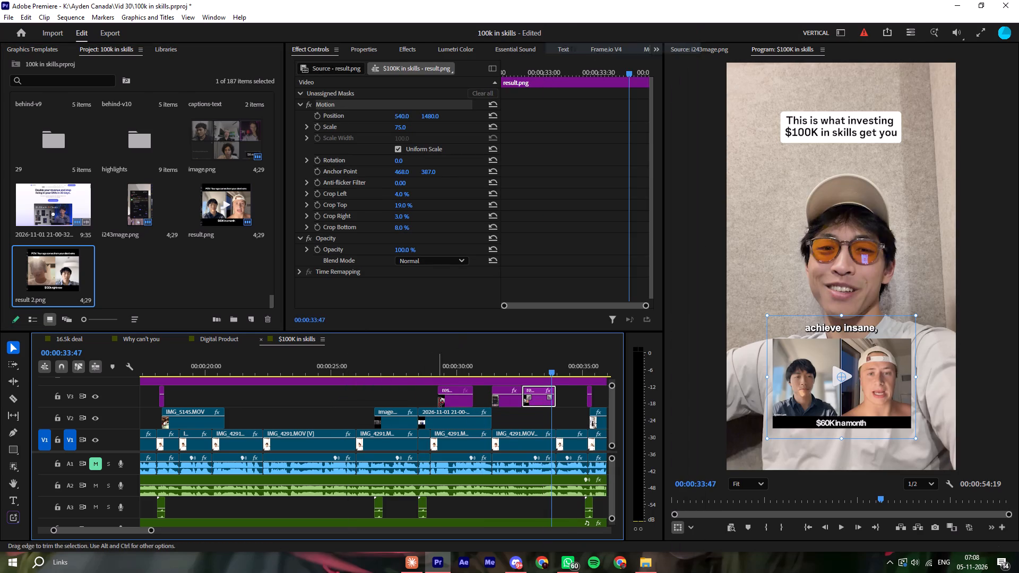
right_click(454, 409)
right_click(453, 402)
click(514, 64)
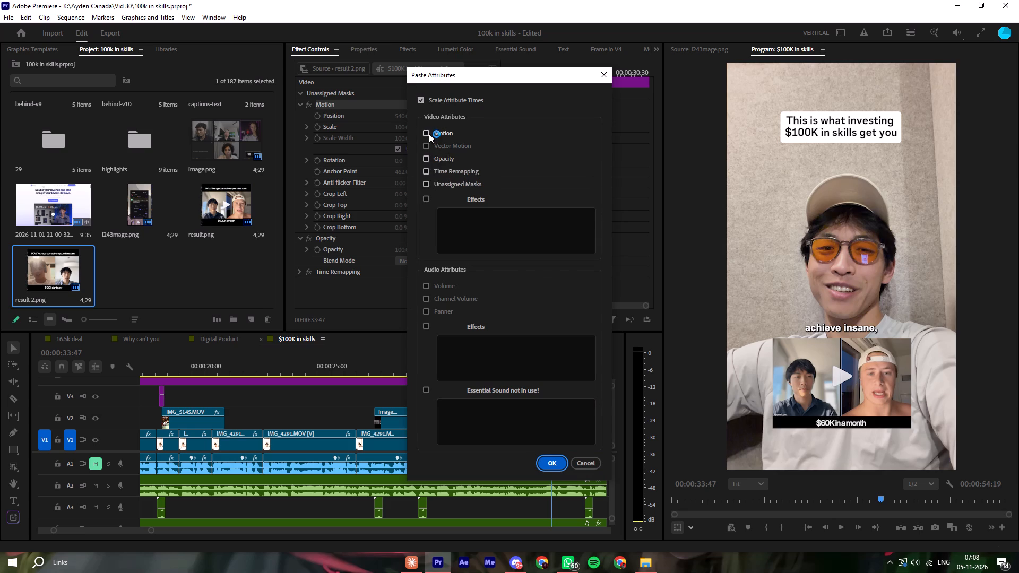
click(429, 133)
click(426, 158)
click(430, 173)
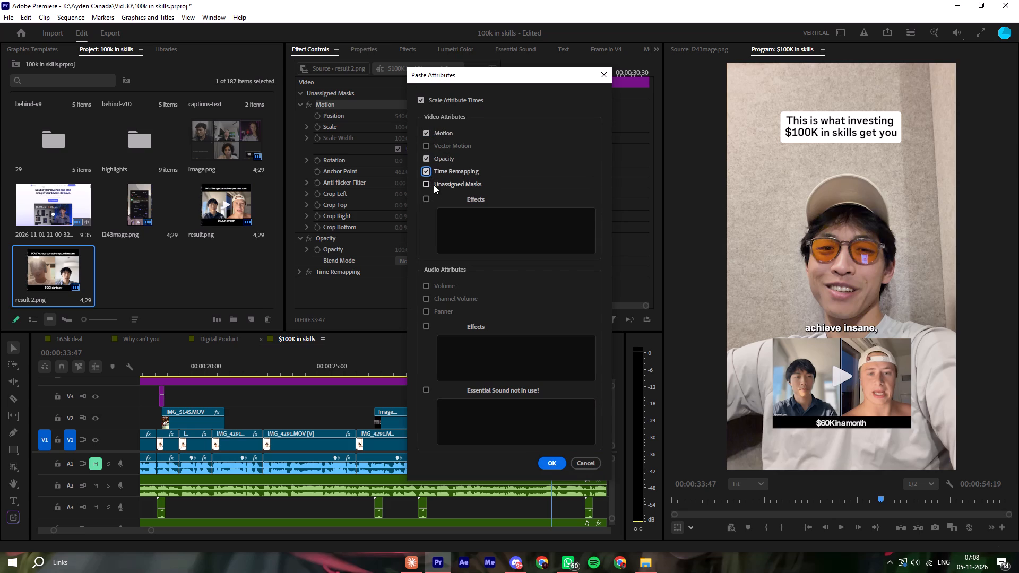
click(434, 185)
click(549, 463)
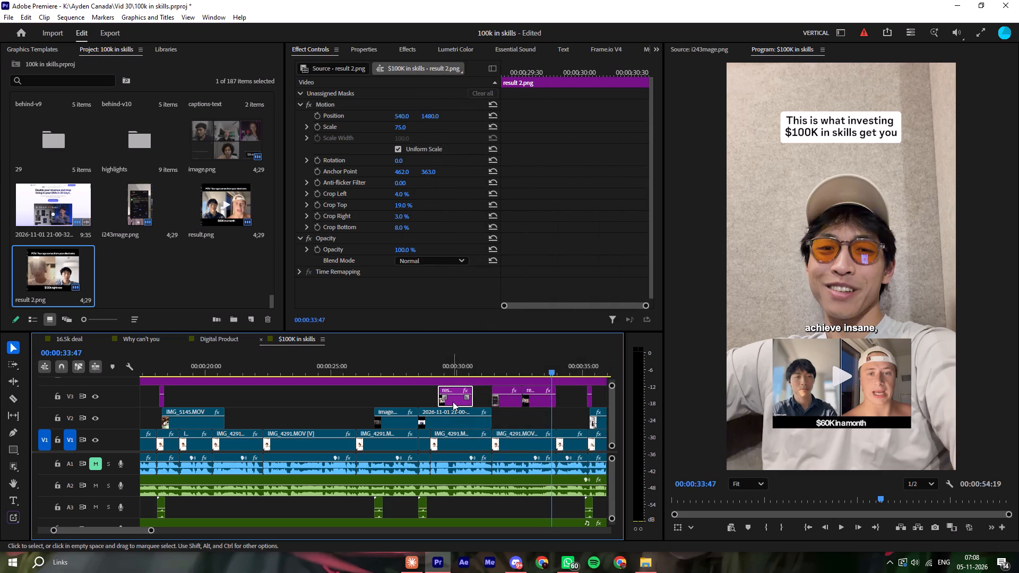
Move result 2.png to V2 so it fills the gap between result.png's end and the next B-roll clip, and preview it.
drag(455, 404, 563, 428)
drag(546, 415, 552, 416)
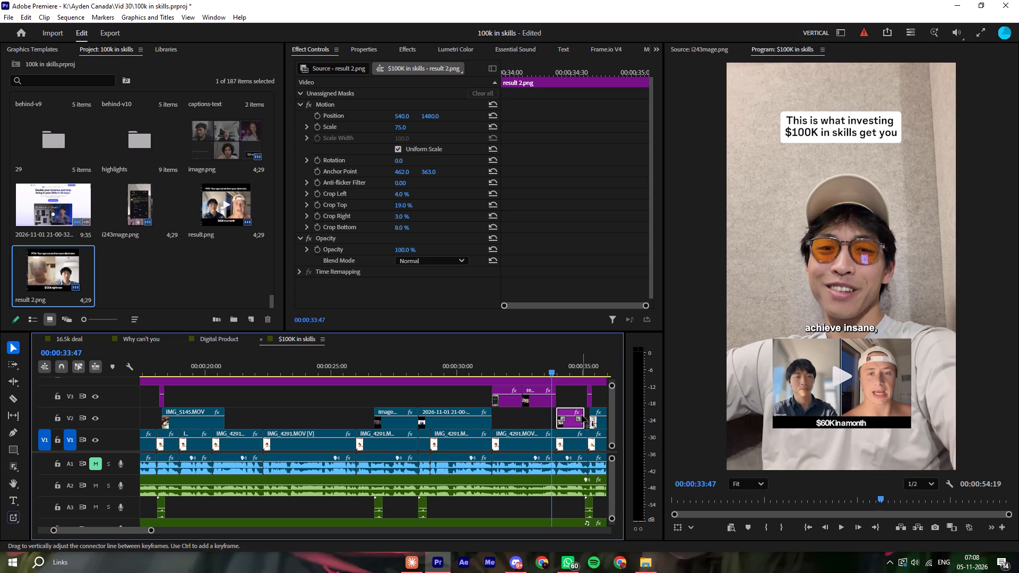
drag(584, 412, 590, 413)
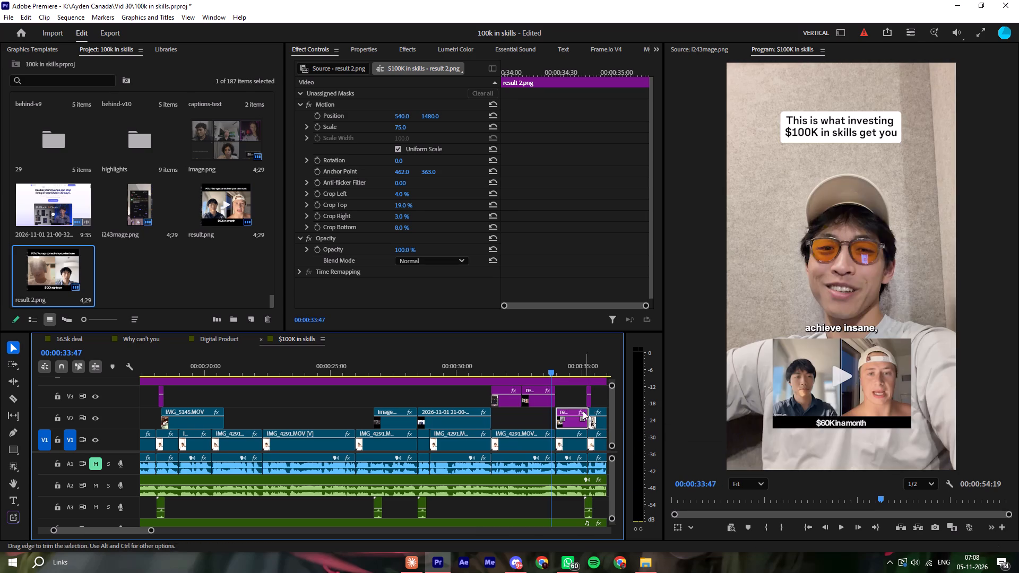
click(500, 361)
key(space)
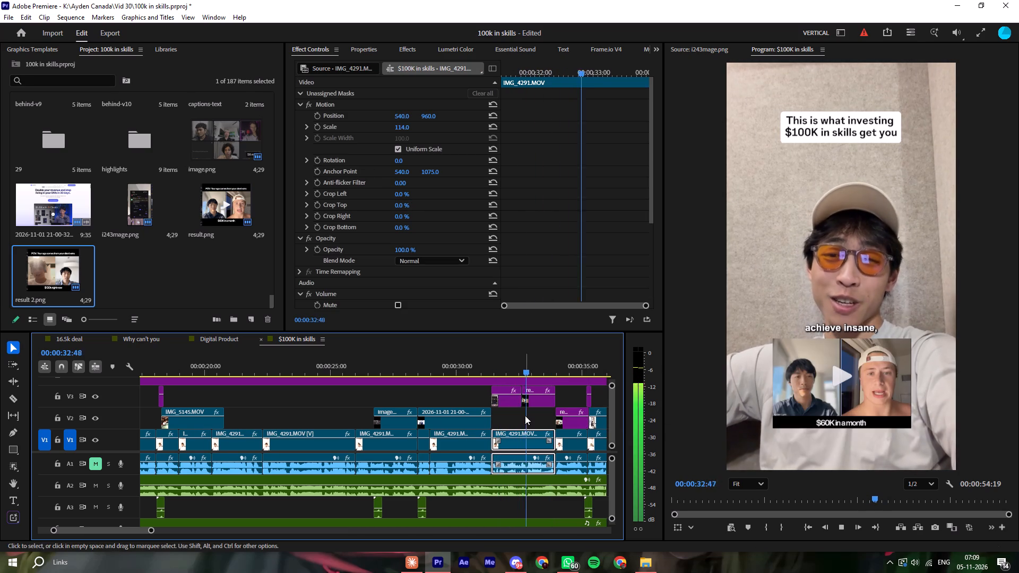
key(space)
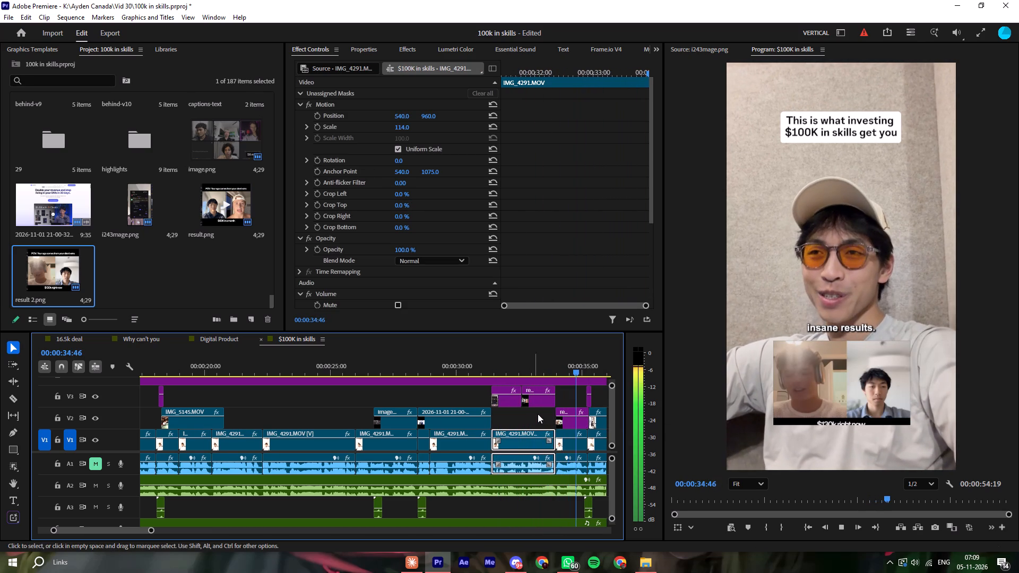
Set result 2.png's bottom crop to 3% and its vertical position to 1465.
click(567, 421)
click(403, 228)
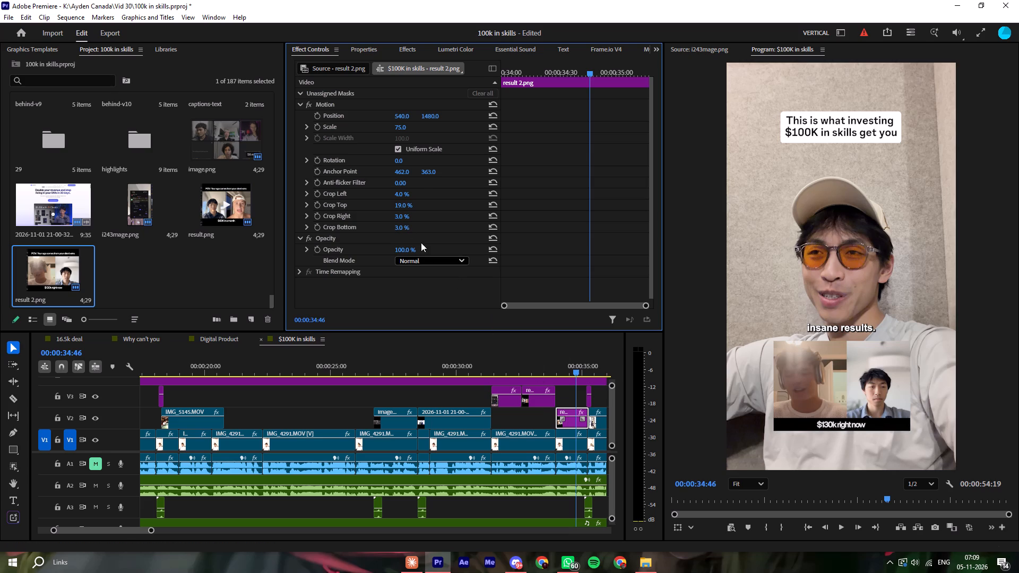
drag(432, 114, 425, 115)
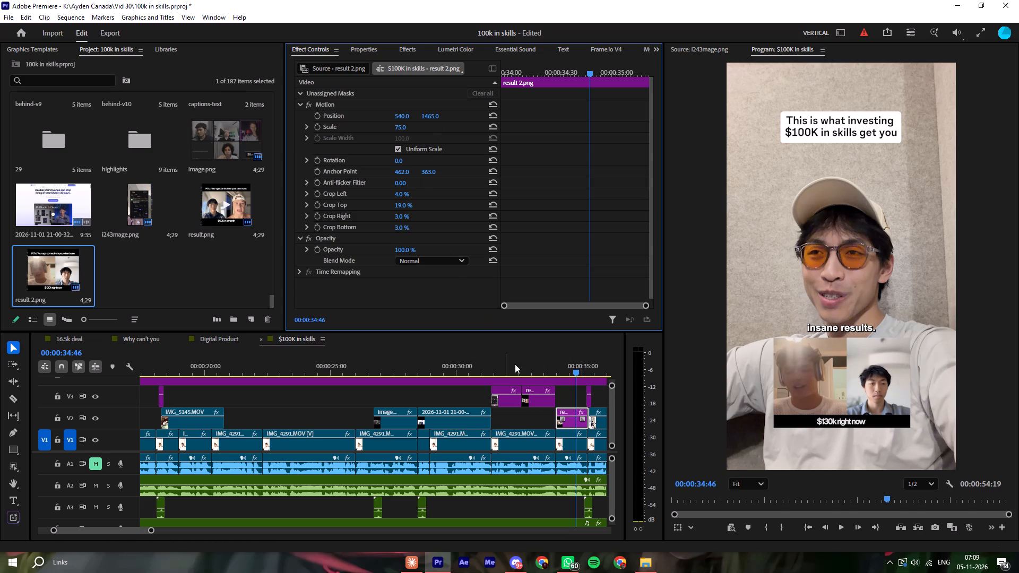
Set i243mage.png's top crop to 29% and raise it to a vertical position of about 1515, just below the captions.
click(505, 364)
click(508, 396)
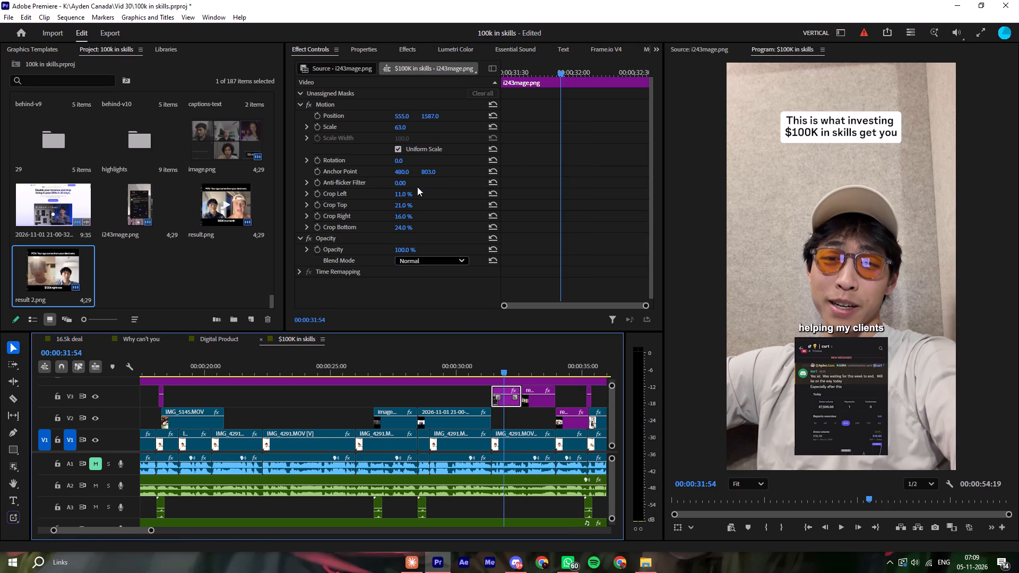
drag(402, 205, 408, 207)
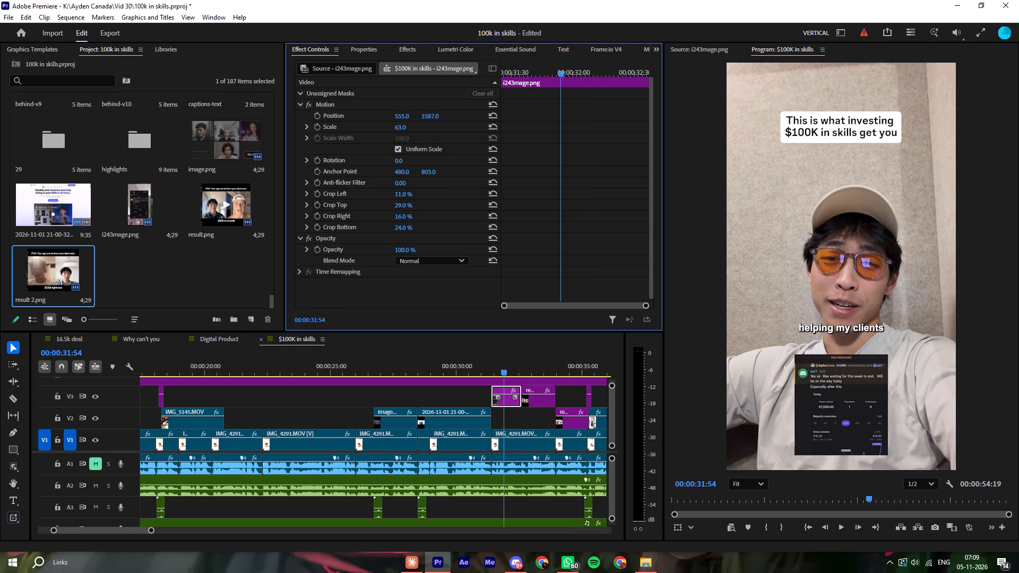
drag(408, 207, 408, 206)
click(409, 203)
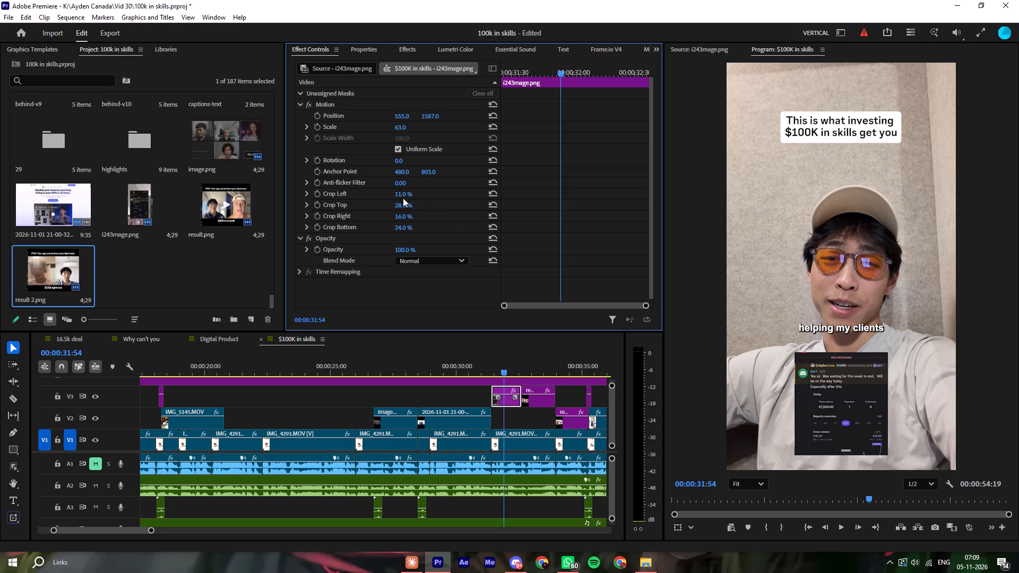
click(403, 199)
click(404, 204)
key(2)
key(9)
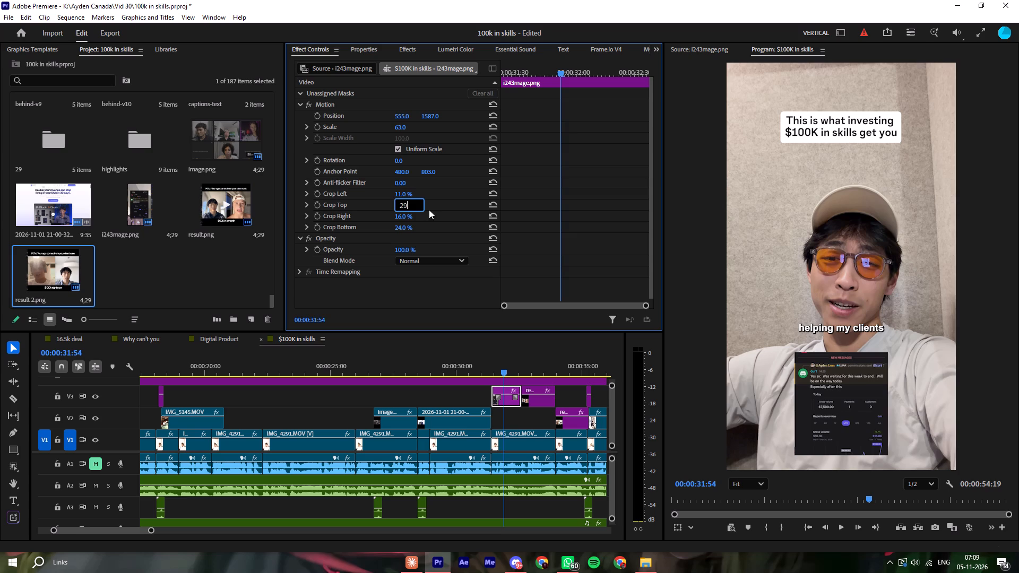
click(437, 210)
drag(426, 115, 387, 117)
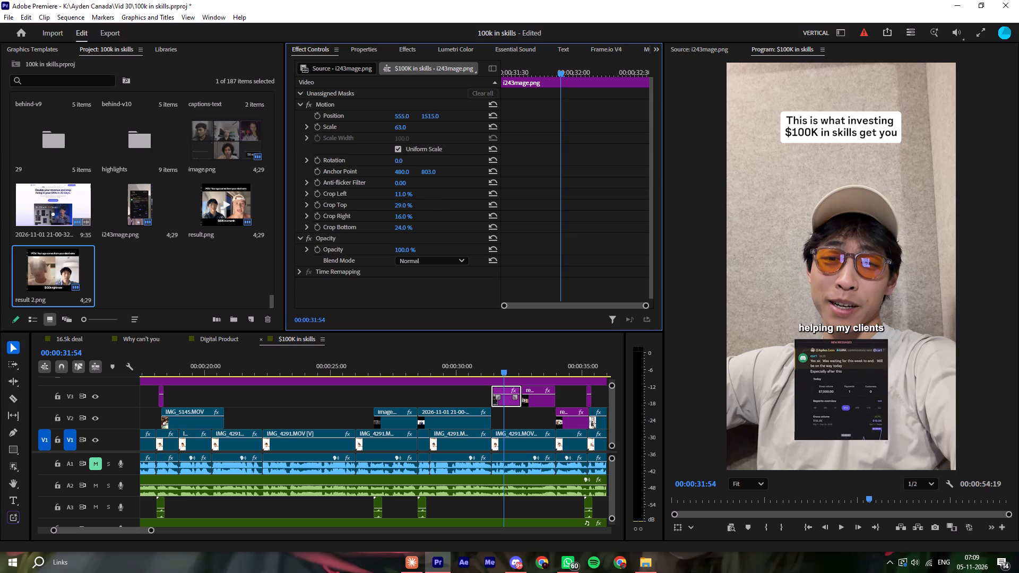
drag(387, 117, 388, 122)
Play back the new overlays and the following section, then recheck the B-roll from about 40 to 42 seconds.
click(489, 355)
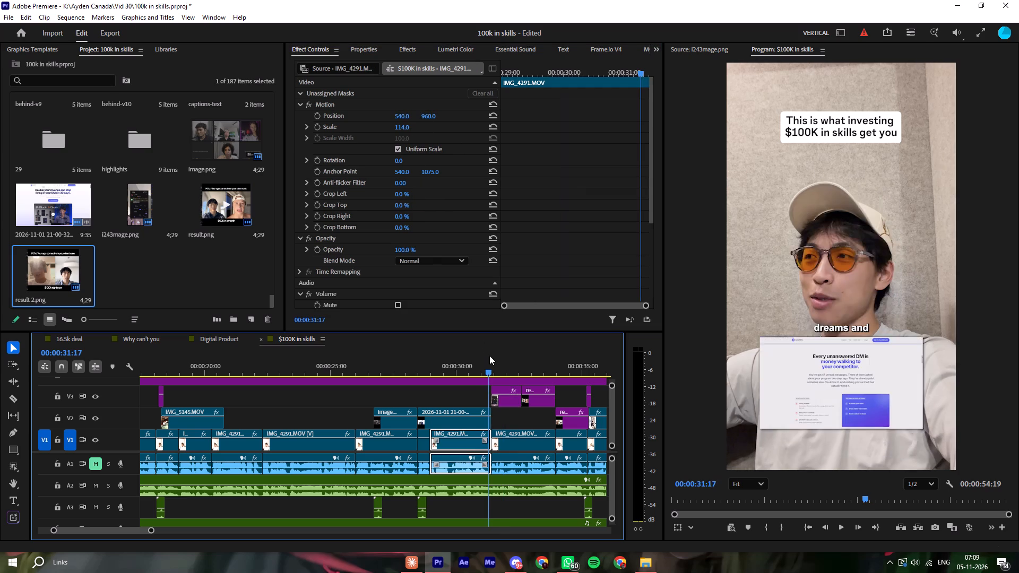
key(space)
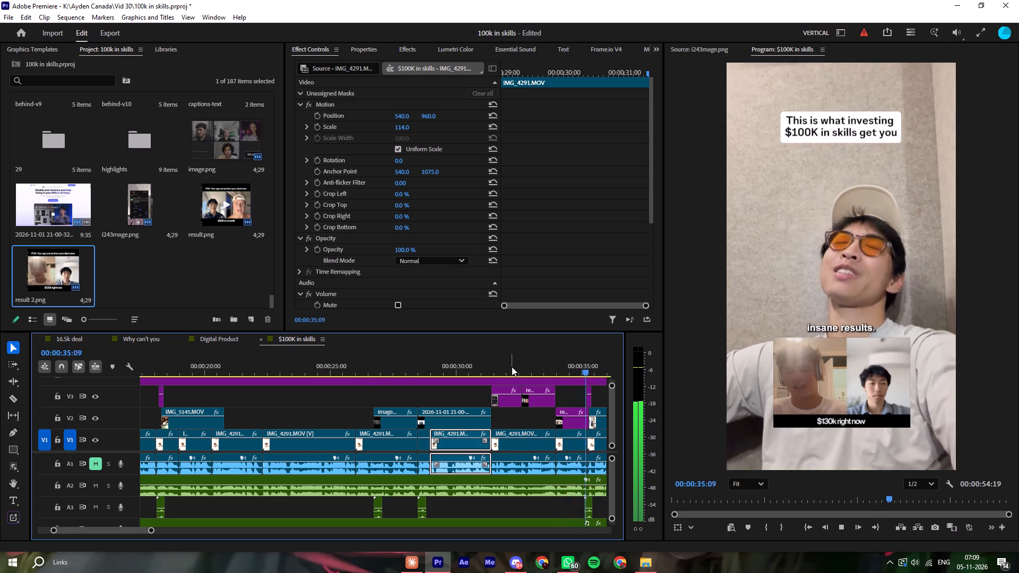
key(minus)
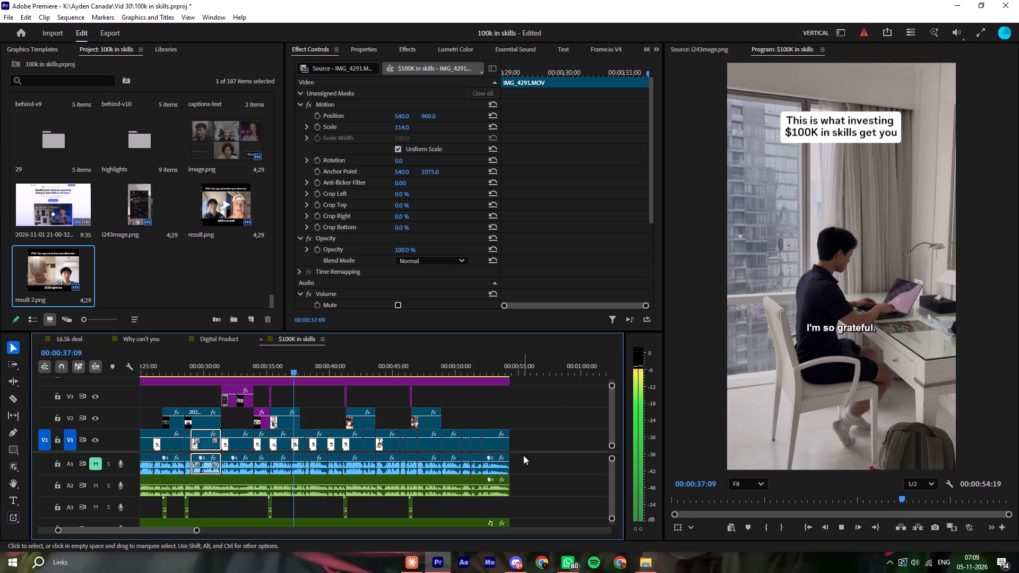
click(493, 396)
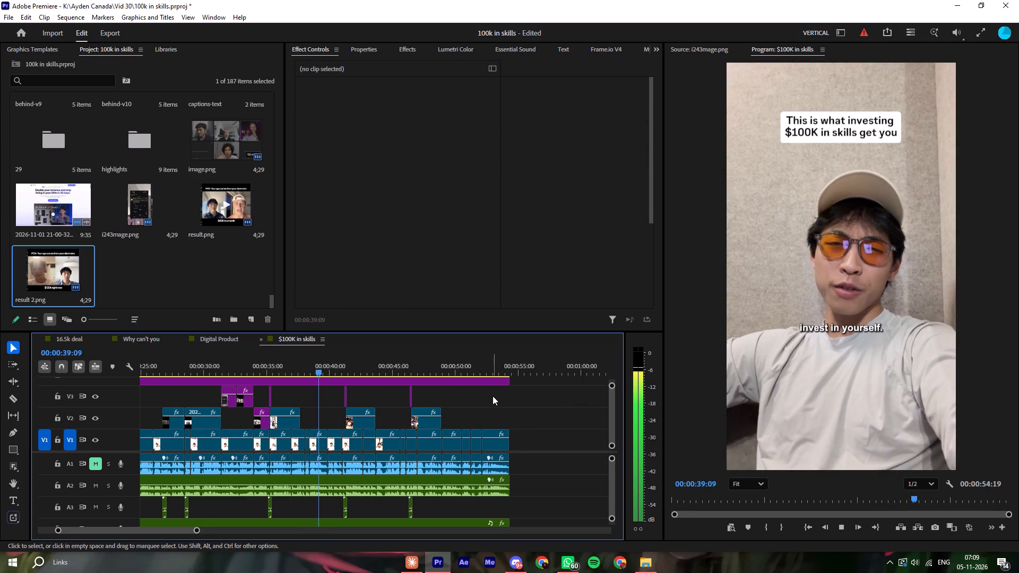
click(523, 398)
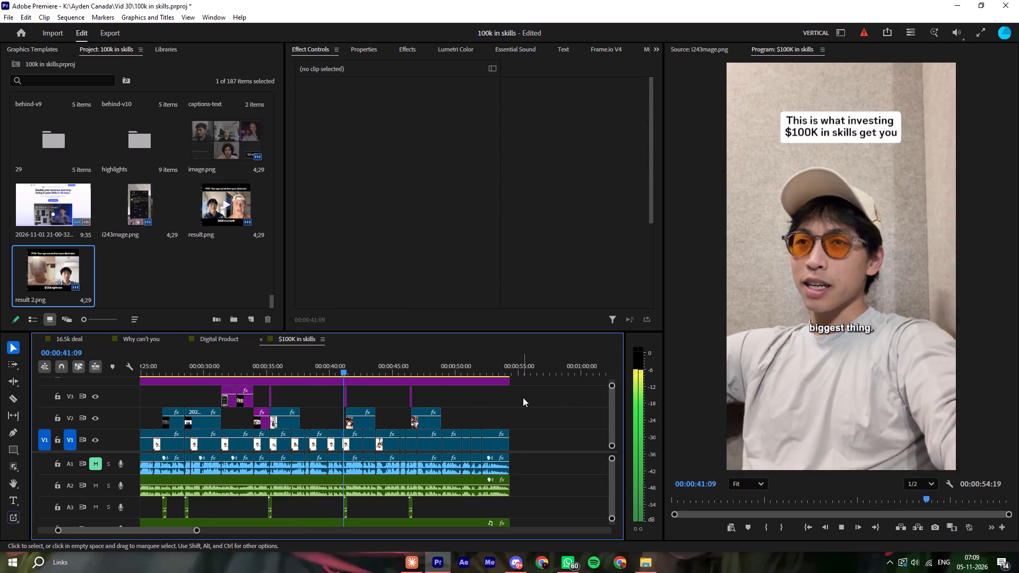
click(523, 397)
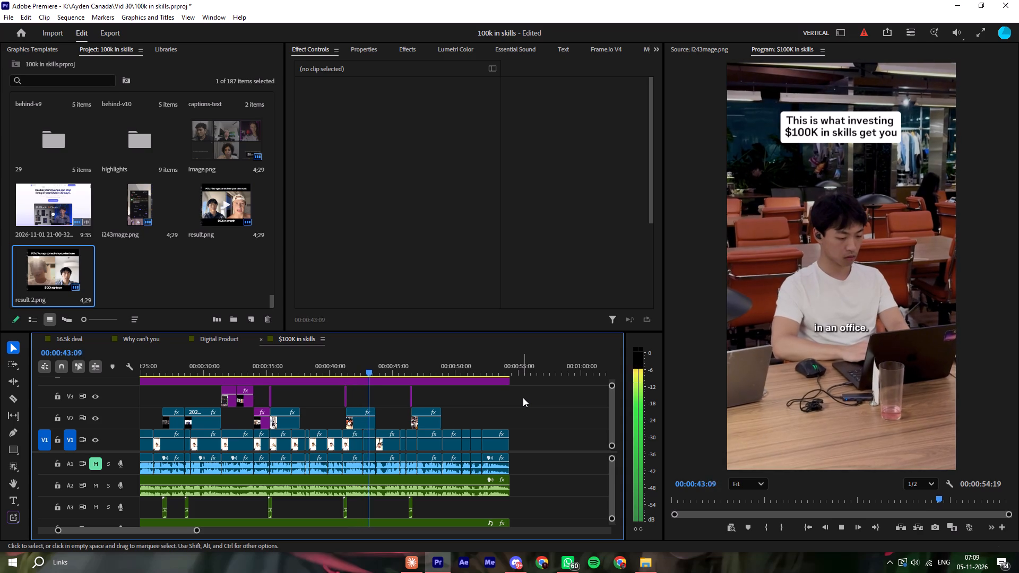
click(339, 368)
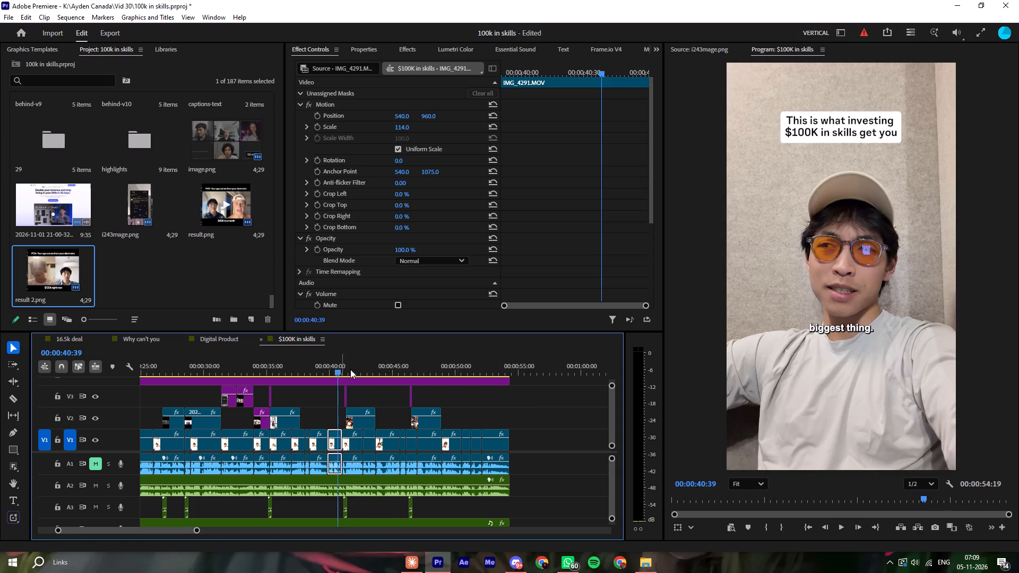
key(space)
key(equal)
key(space)
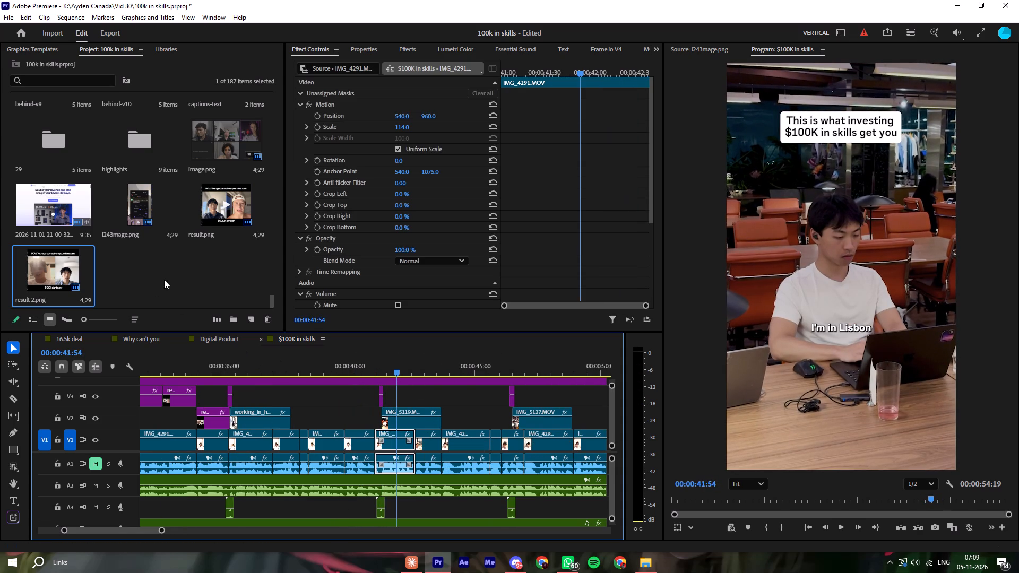
Start a media import and browse to the Ayden Canada > B-rolls folder on drive K:.
double_click(166, 275)
click(50, 316)
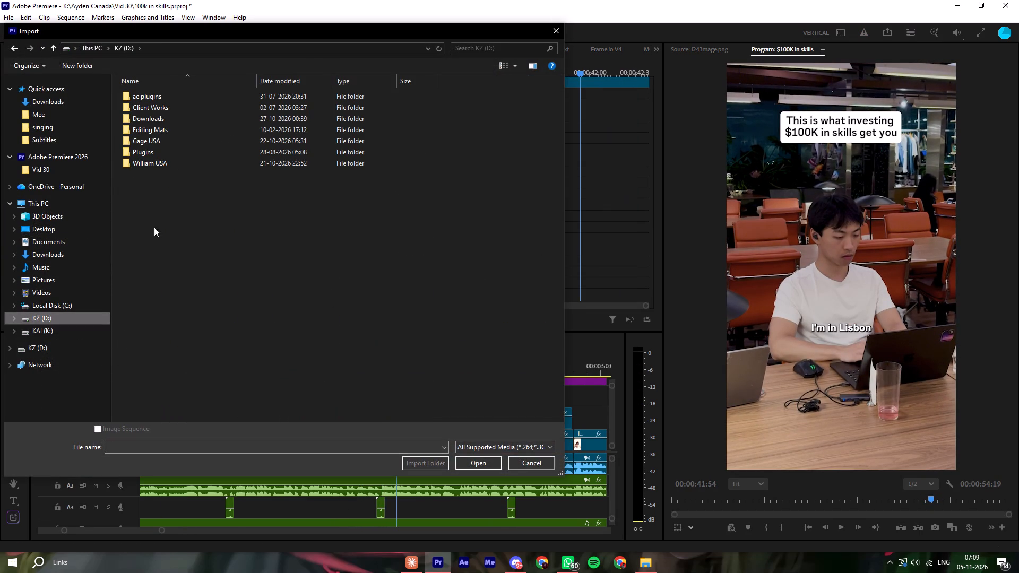
click(68, 334)
double_click(165, 166)
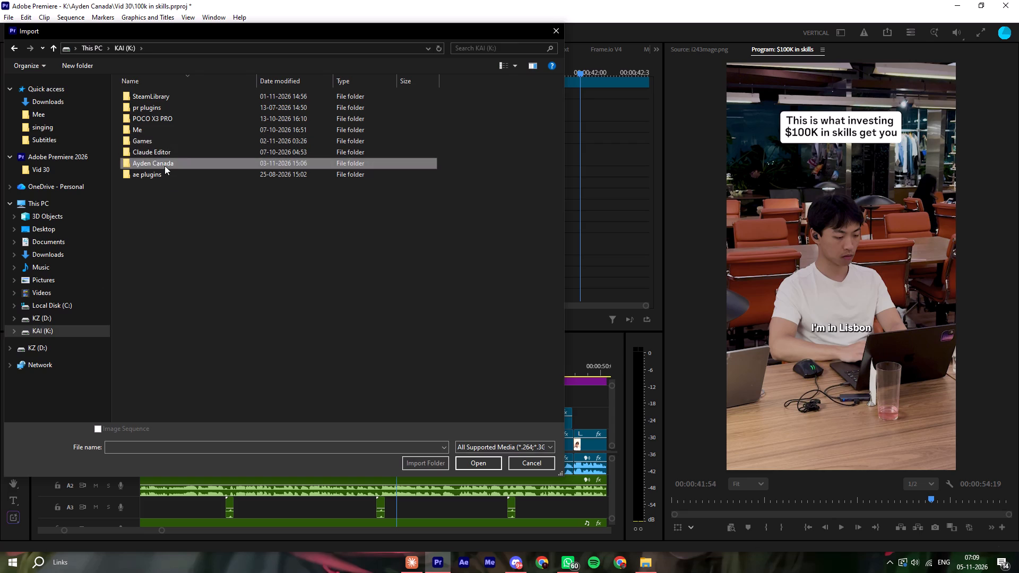
double_click(169, 108)
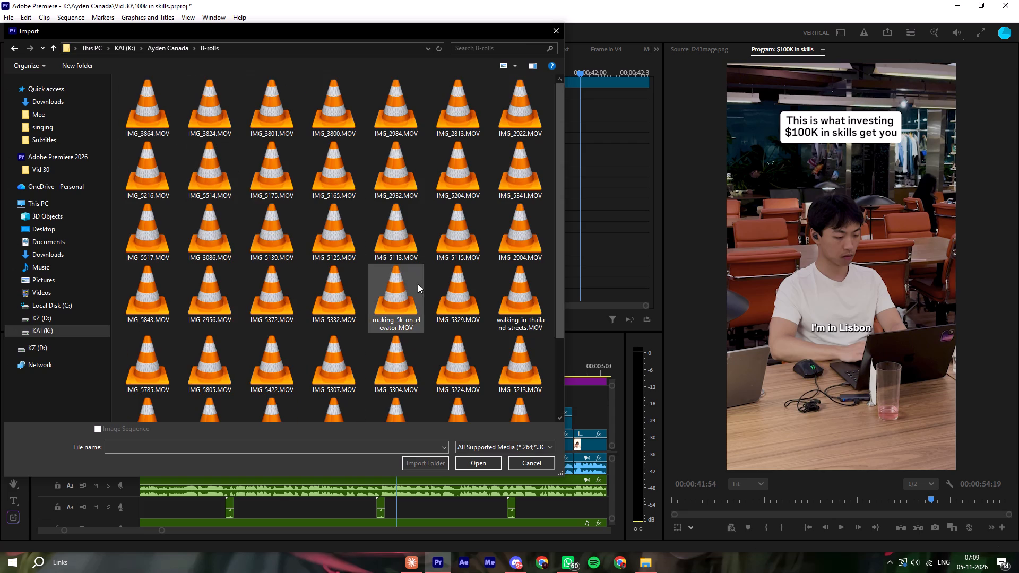
Preview IMG_5304.MOV, IMG_5515.MOV, IMG_2917.MOV and 20260126_180225.mp4 from the lower part of the B-rolls folder.
scroll(392, 238, down, 3)
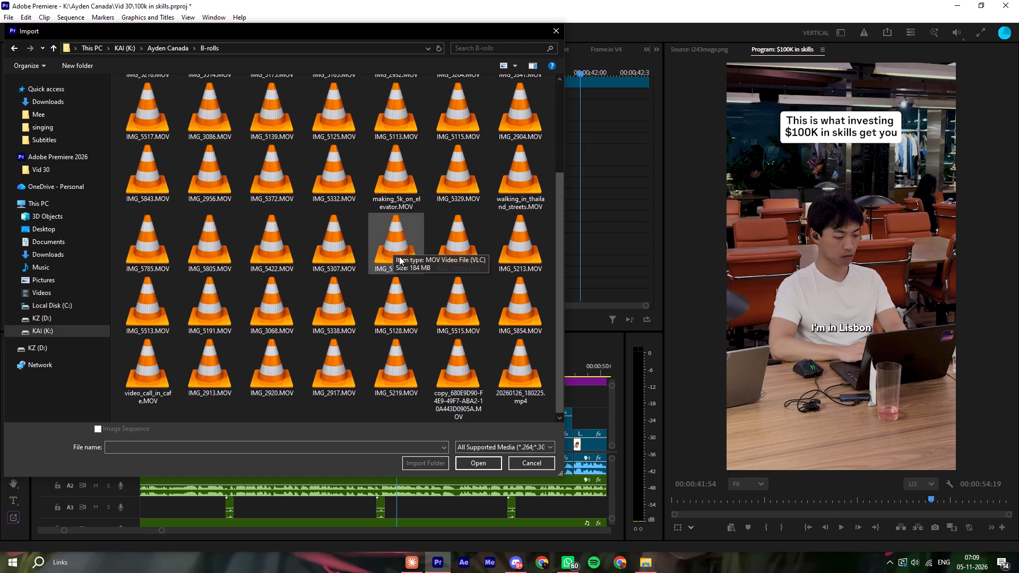
right_click(382, 240)
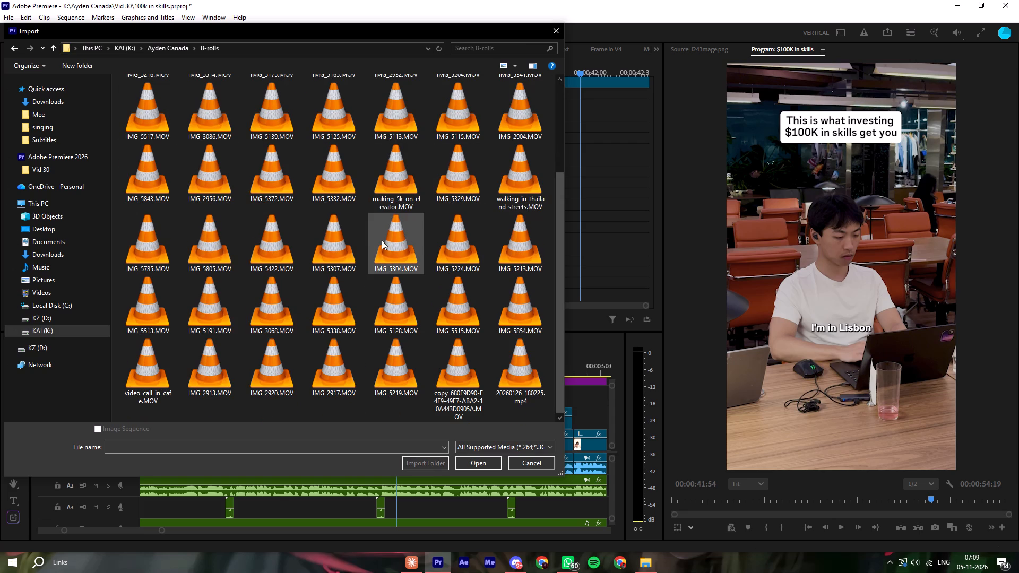
click(401, 268)
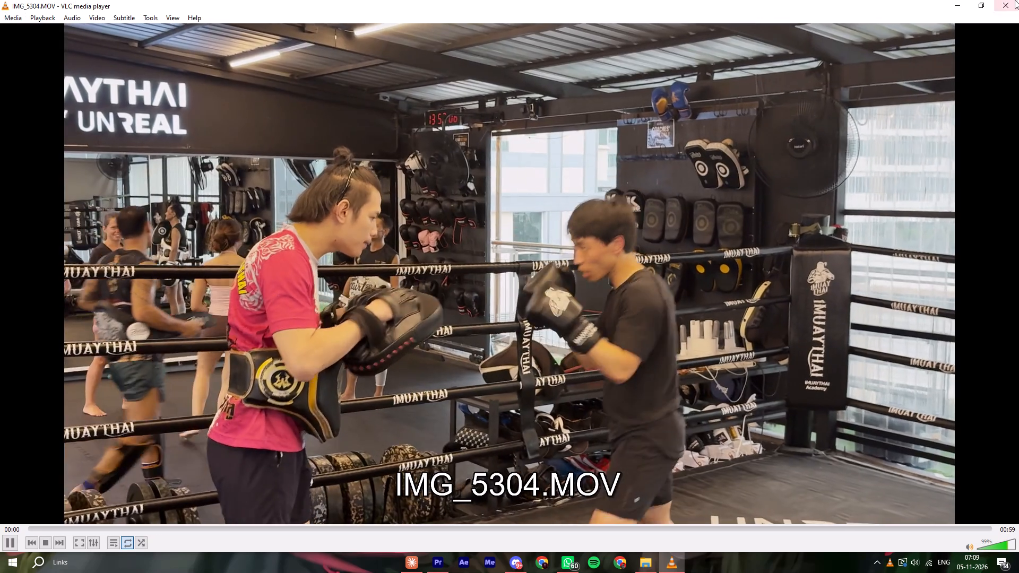
click(1015, 0)
right_click(468, 322)
click(494, 68)
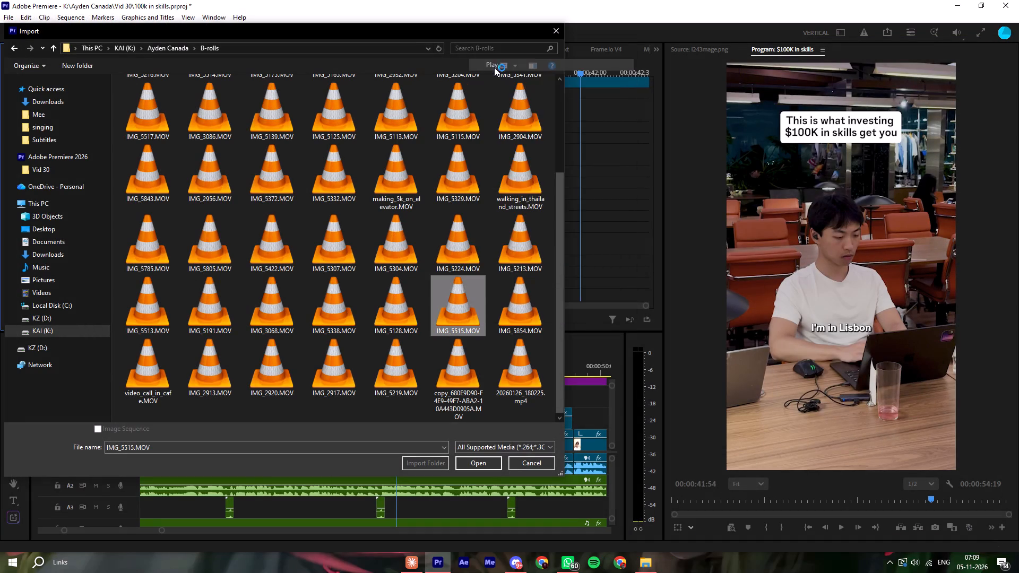
click(1018, 0)
right_click(335, 355)
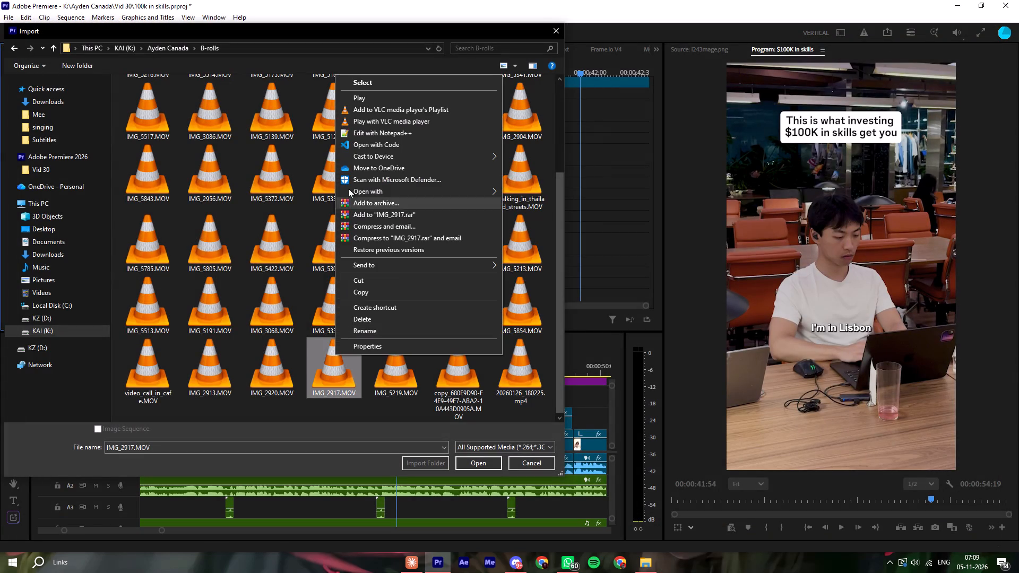
click(369, 92)
click(1018, 0)
right_click(507, 349)
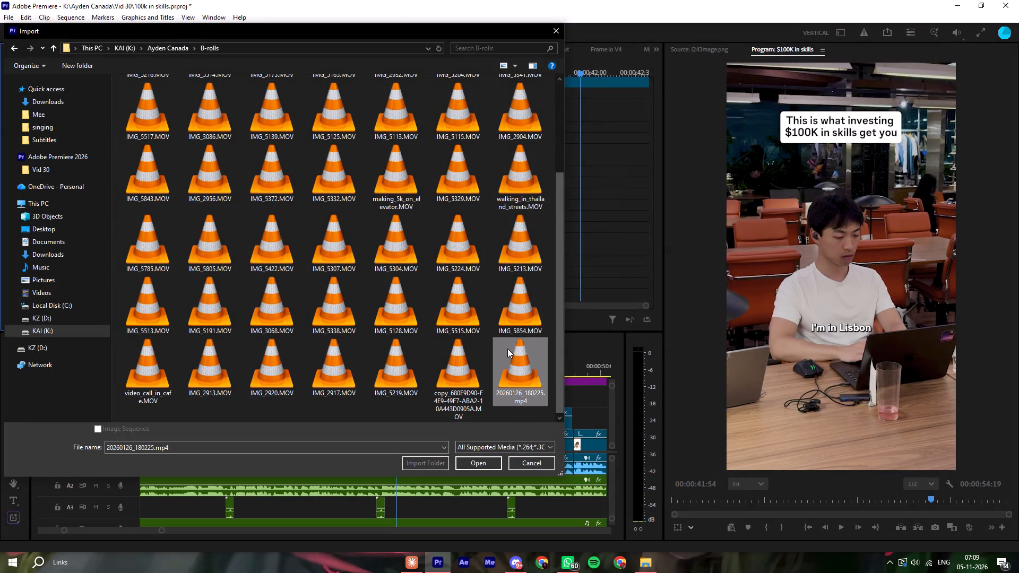
click(528, 95)
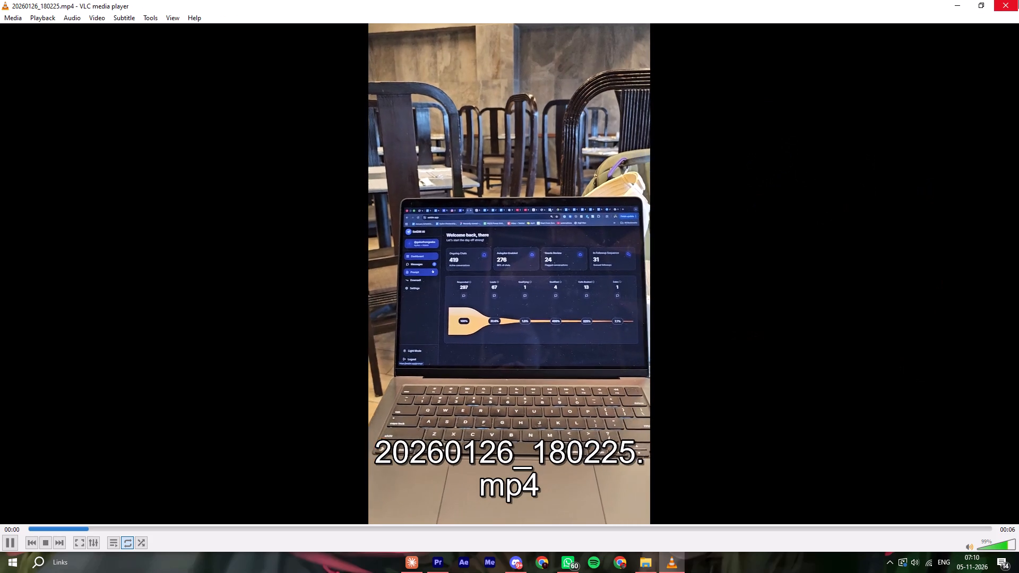
click(1018, 0)
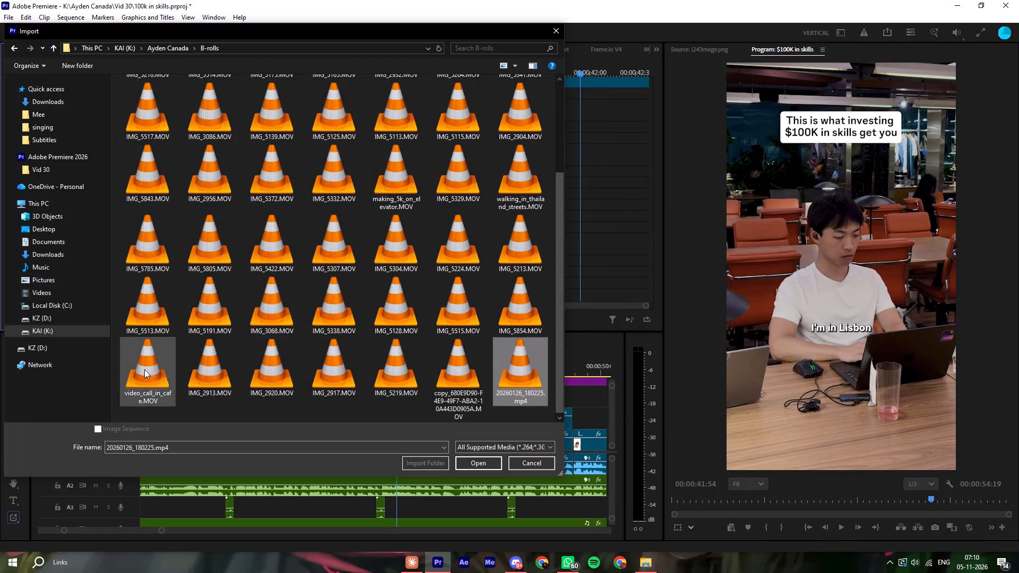
right_click(139, 377)
click(194, 377)
Preview the seven clips in the B-rolls folder's first row one by one, from IMG_3864.MOV through IMG_2922.MOV.
scroll(195, 377, up, 4)
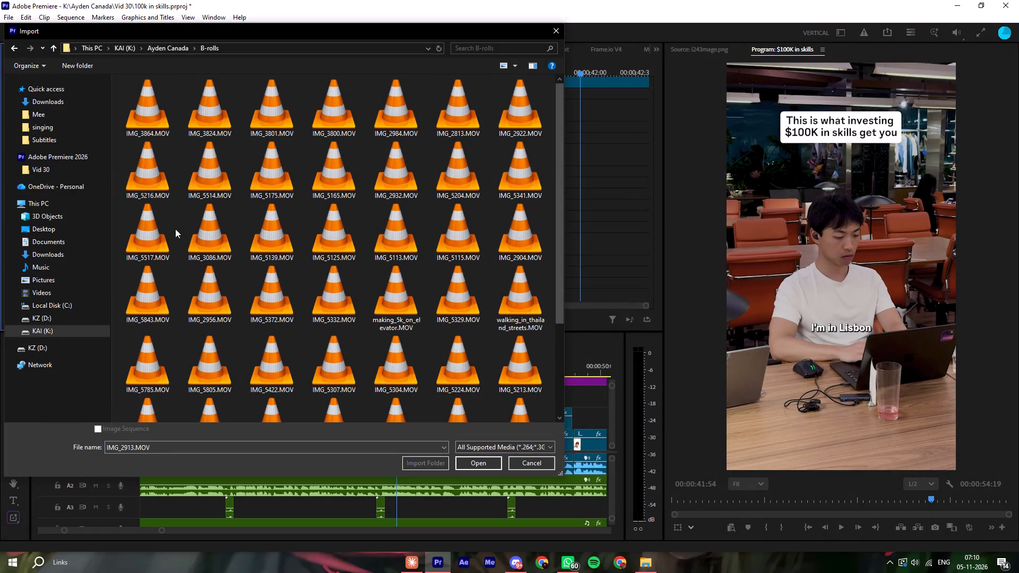
right_click(154, 137)
drag(170, 153, 171, 161)
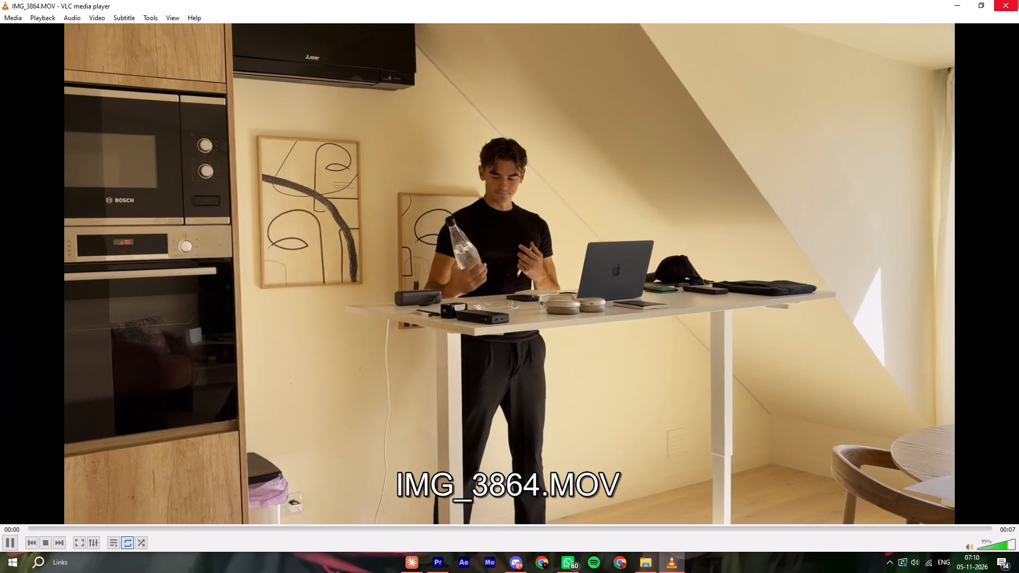
click(1018, 0)
right_click(216, 102)
click(224, 123)
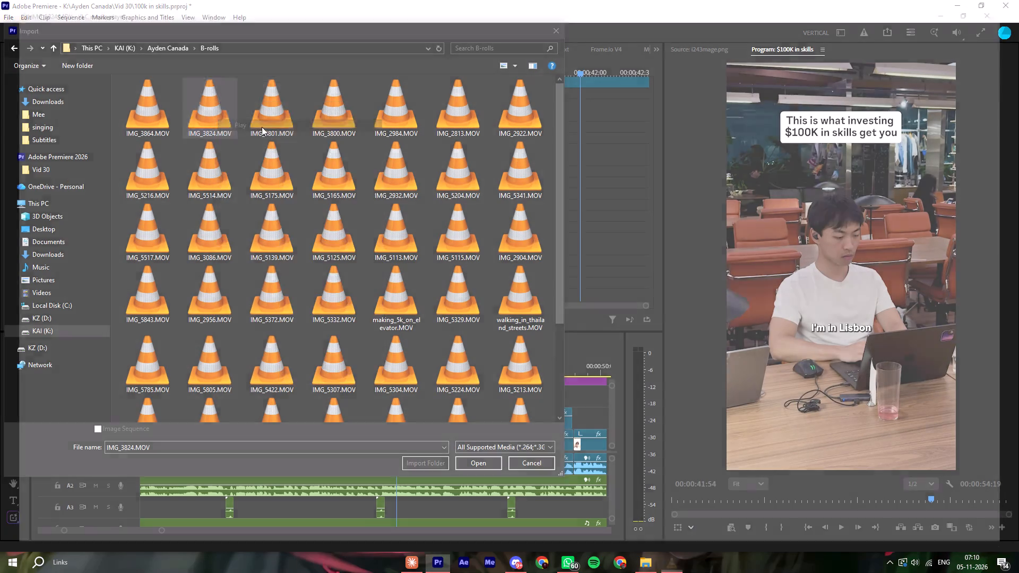
click(1018, 0)
right_click(269, 91)
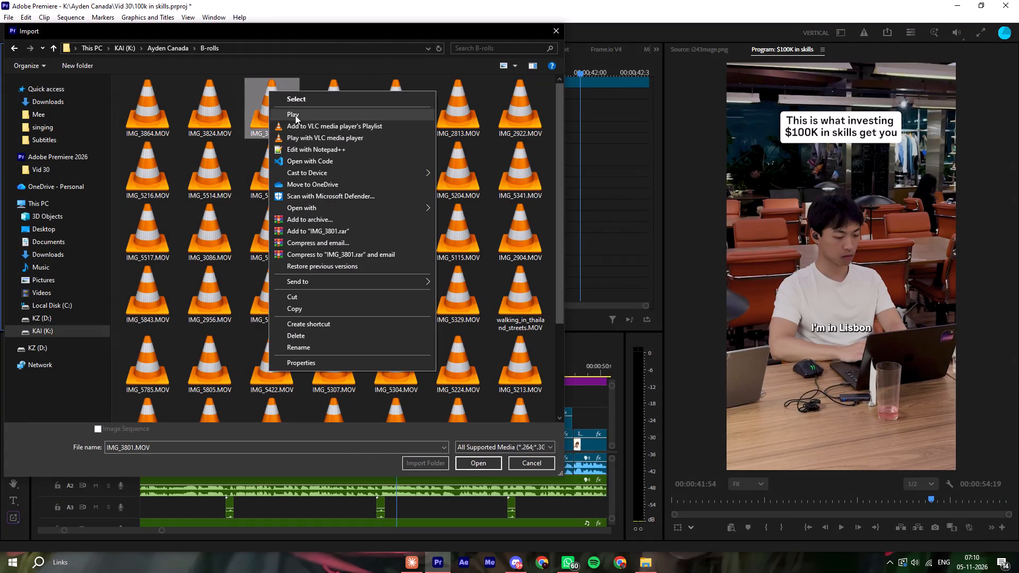
click(295, 115)
click(1018, 0)
right_click(353, 97)
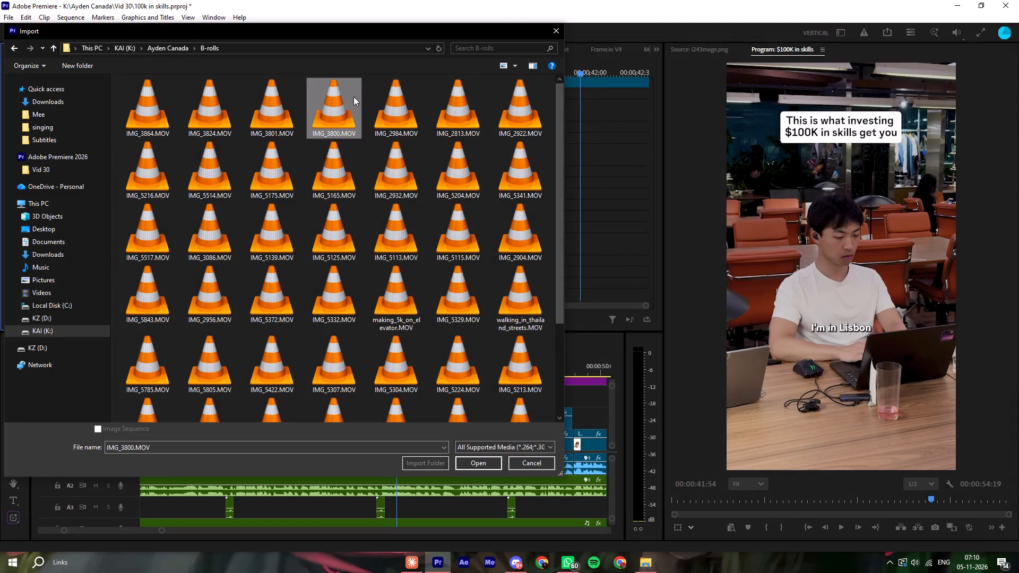
click(365, 125)
click(1018, 0)
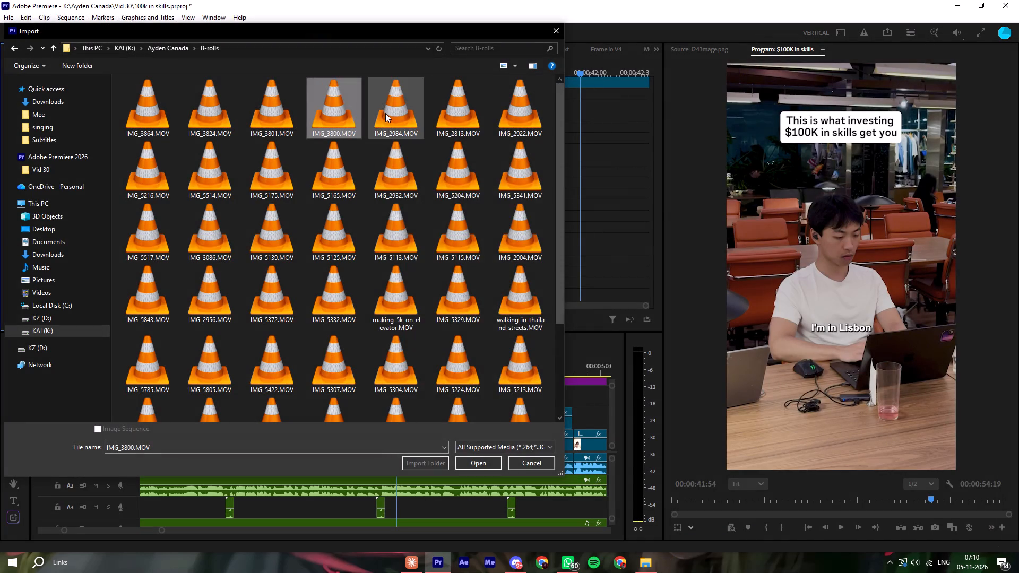
right_click(385, 114)
click(389, 142)
click(1018, 0)
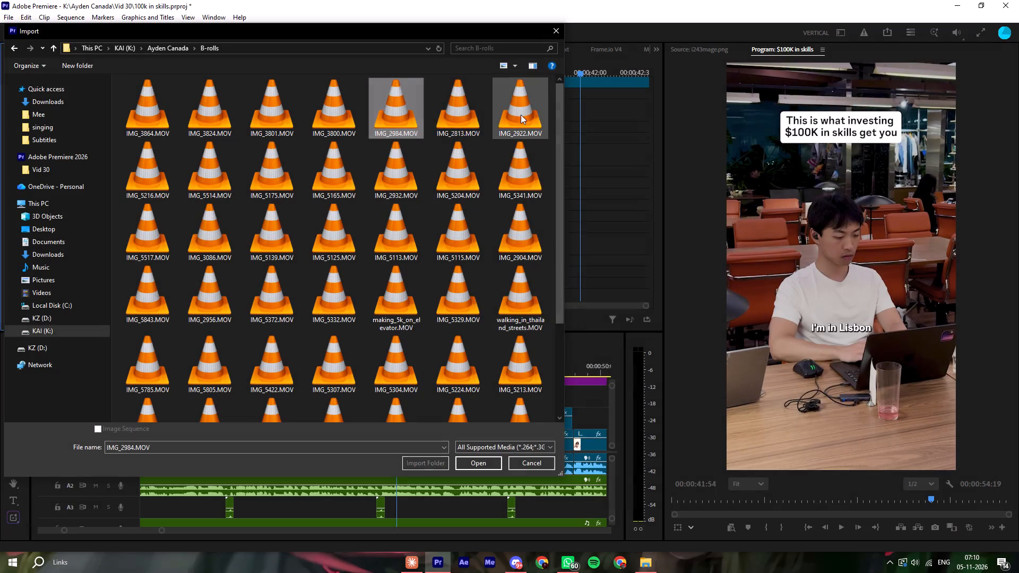
right_click(472, 104)
click(481, 124)
click(1018, 0)
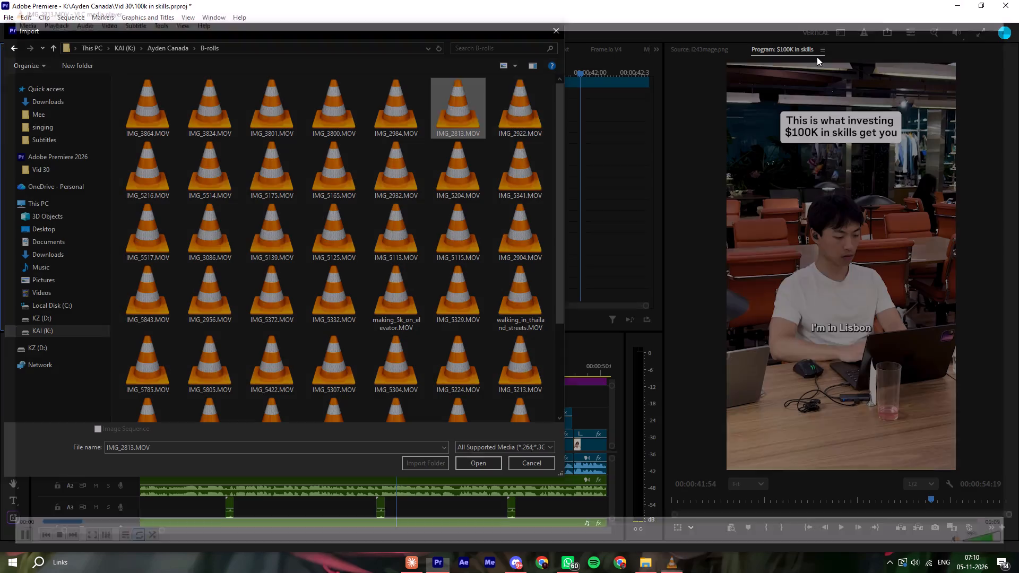
right_click(514, 98)
click(516, 124)
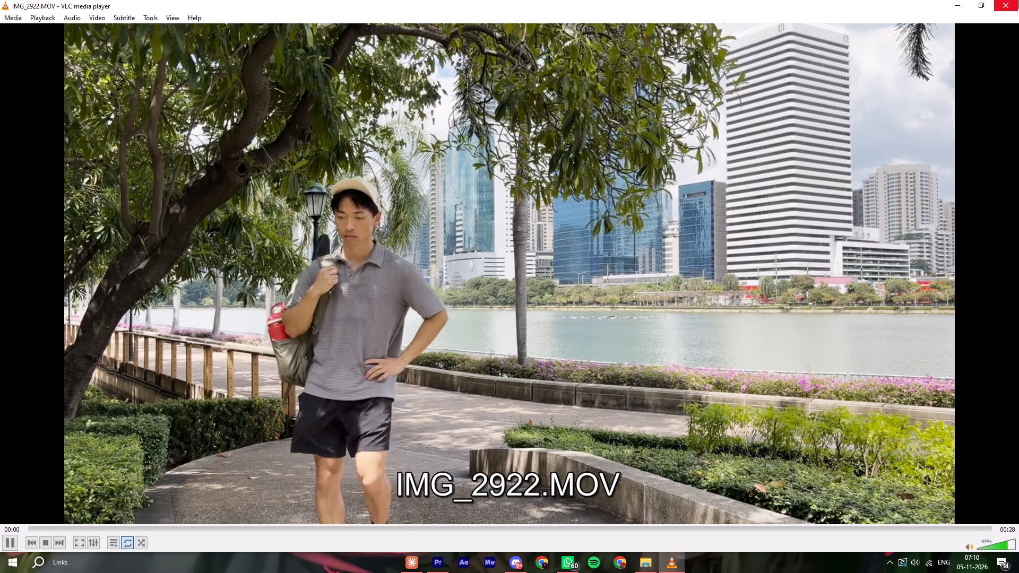
click(1018, 0)
Preview IMG_5514.MOV, IMG_5165.MOV, IMG_5216.MOV and IMG_3086.MOV, and check IMG_5216.MOV a second time.
right_click(205, 185)
drag(215, 201, 217, 213)
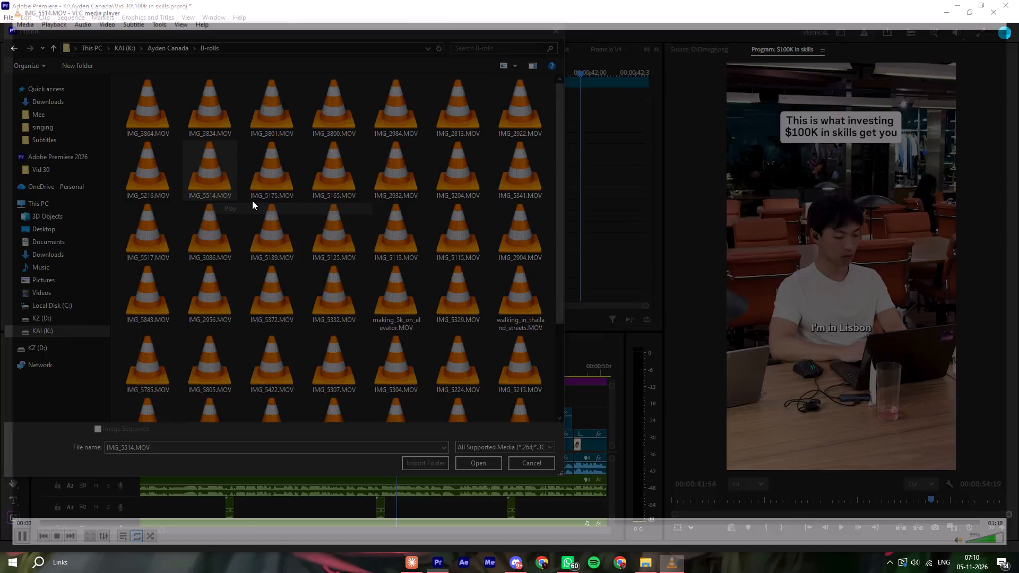
click(1018, 0)
right_click(358, 170)
click(370, 193)
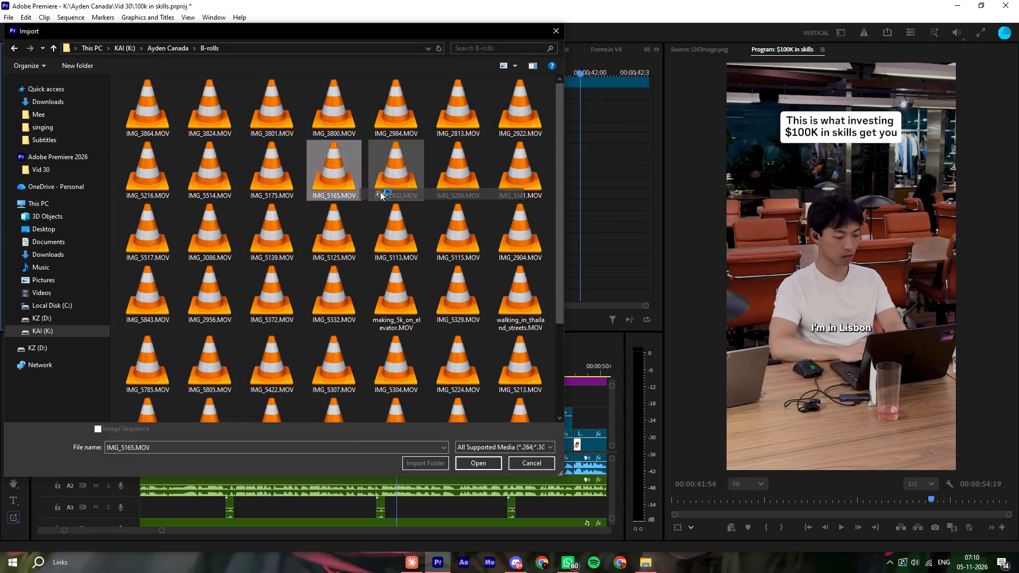
click(1018, 0)
right_click(137, 179)
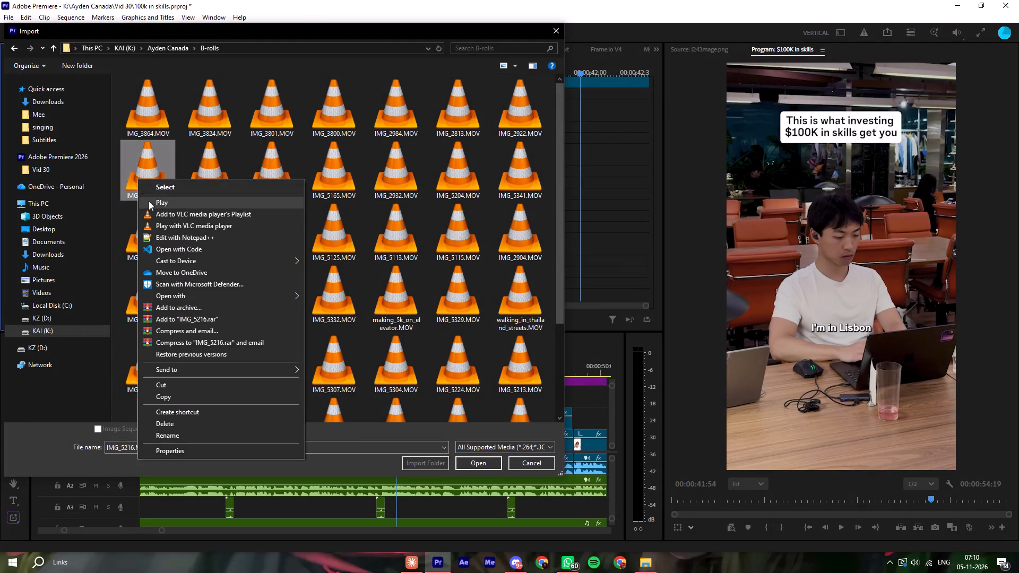
click(149, 201)
click(1018, 0)
right_click(183, 223)
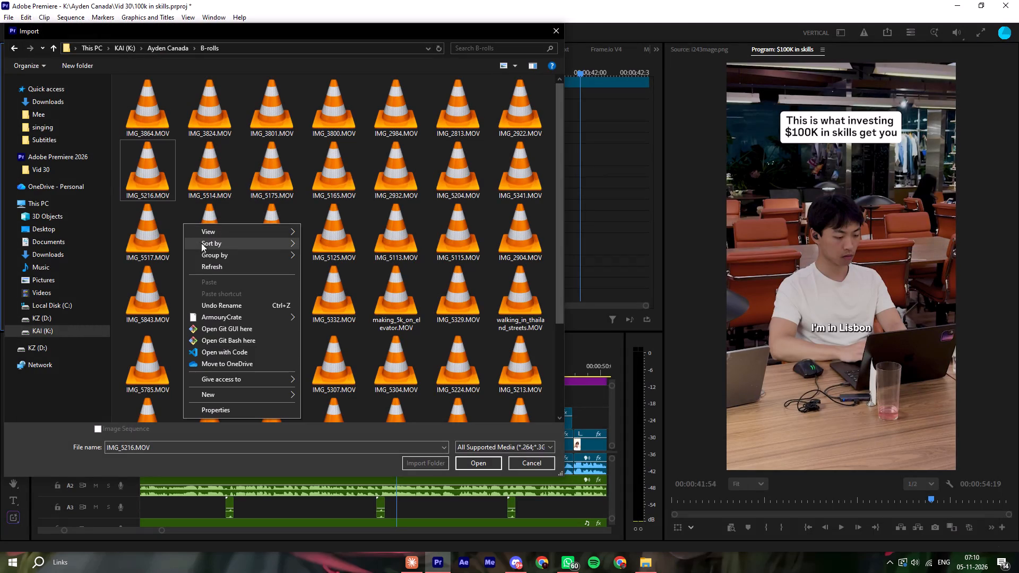
click(201, 215)
right_click(201, 215)
click(203, 235)
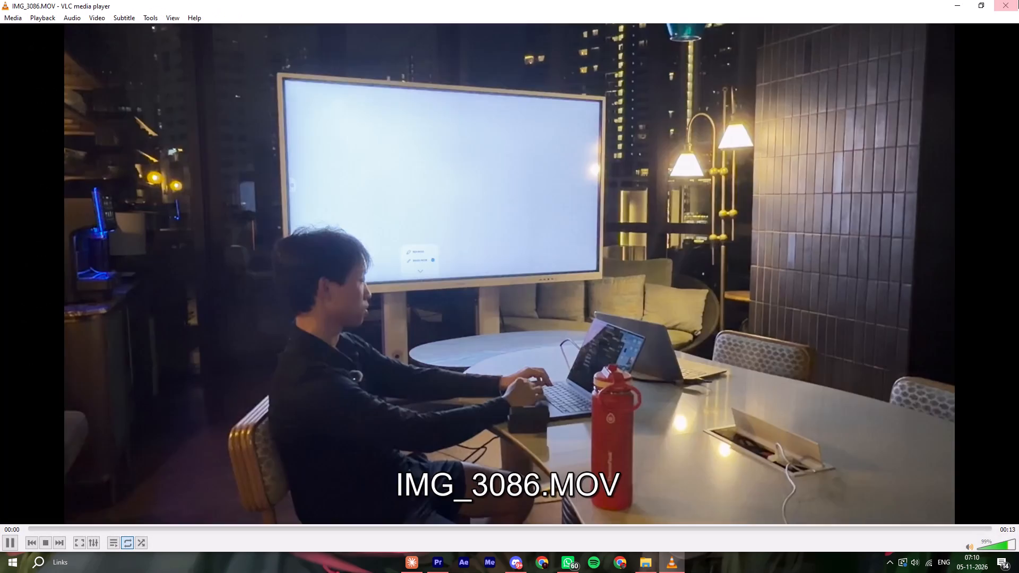
click(1018, 0)
right_click(148, 159)
click(162, 179)
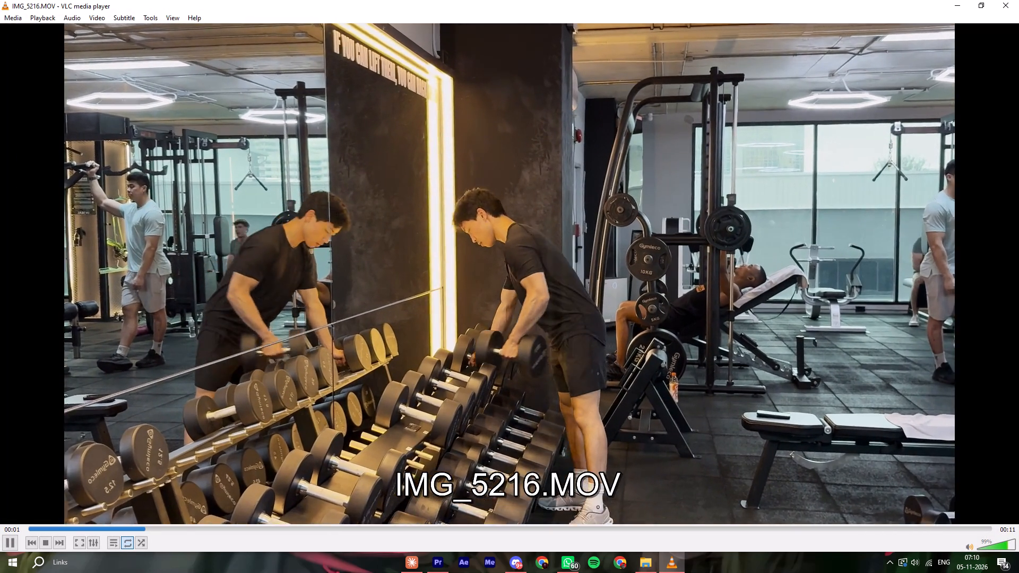
click(1018, 0)
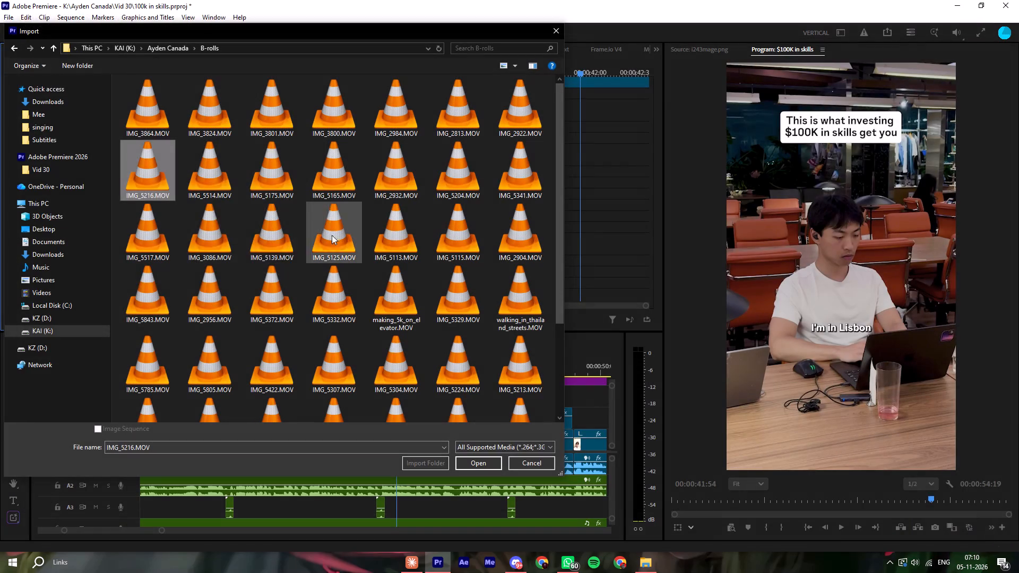
Preview IMG_5843.MOV and IMG_5329.MOV from the fourth row of the B-rolls folder.
right_click(163, 282)
click(200, 22)
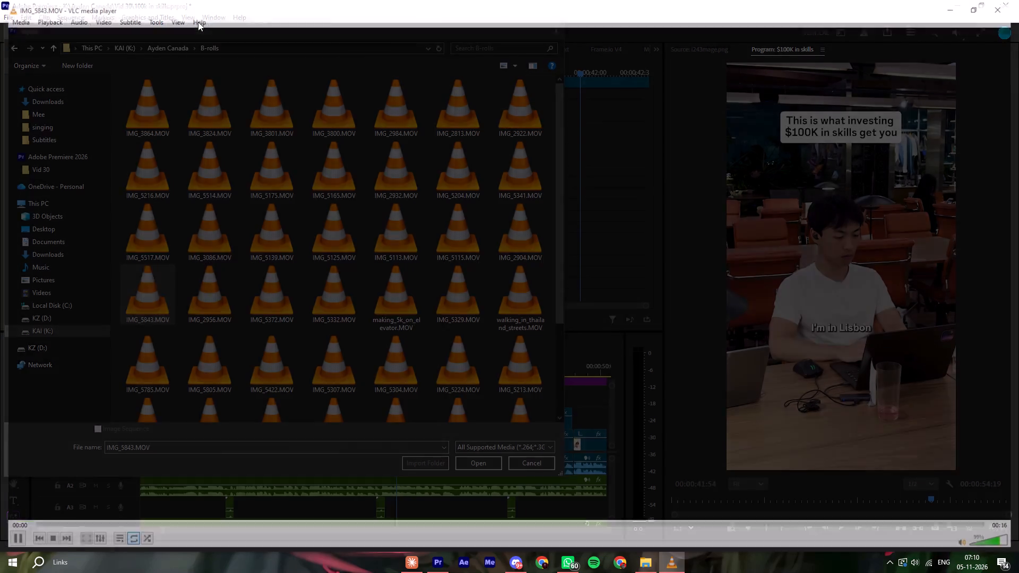
click(1018, 0)
right_click(534, 289)
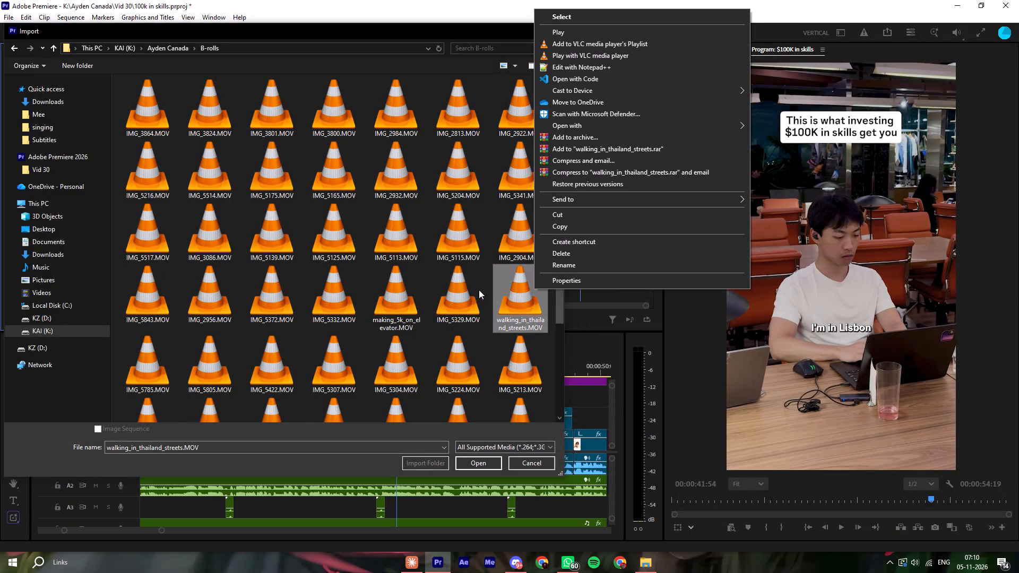
right_click(478, 290)
click(495, 28)
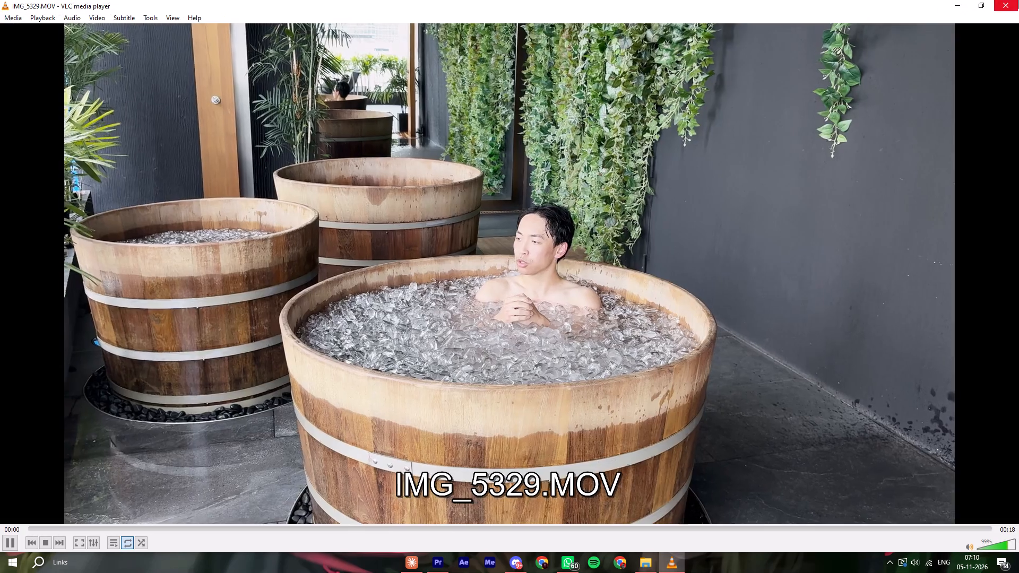
click(1018, 0)
Switch to Chrome, open the Ayden Lisbon gallery folder in the shared Drive library, and view the photo of the man in the street.
click(623, 572)
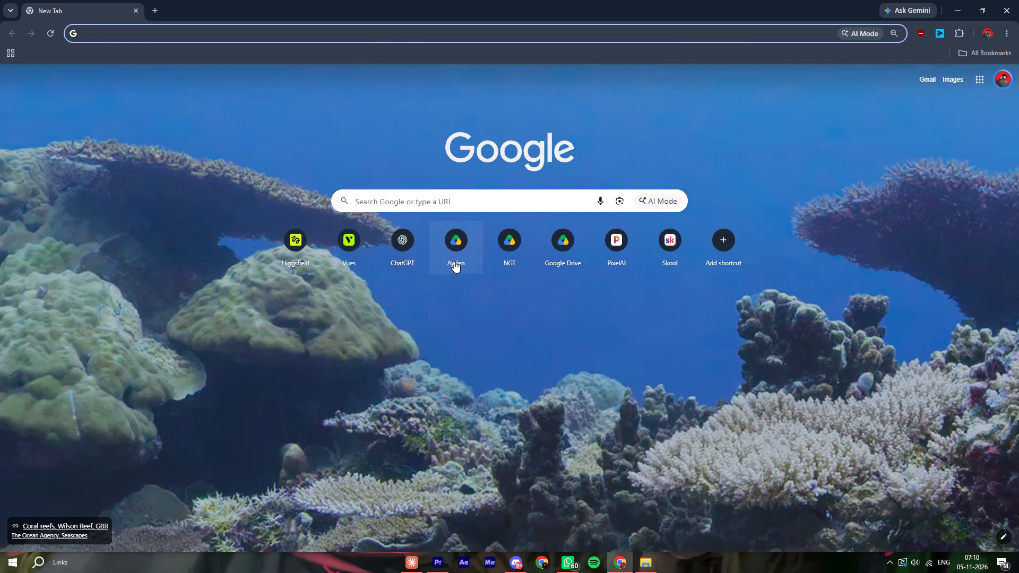
click(454, 261)
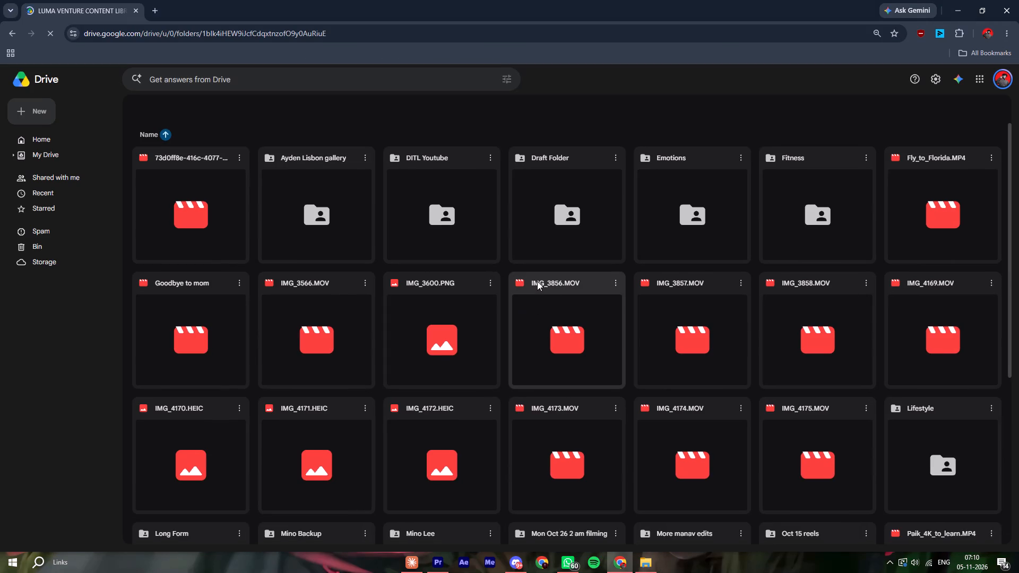
triple_click(345, 243)
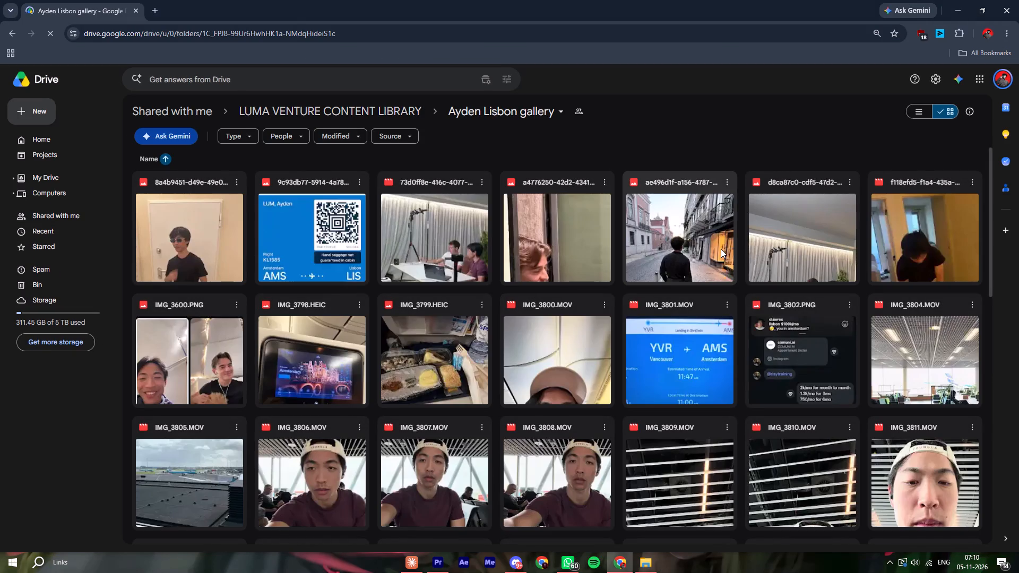
double_click(700, 206)
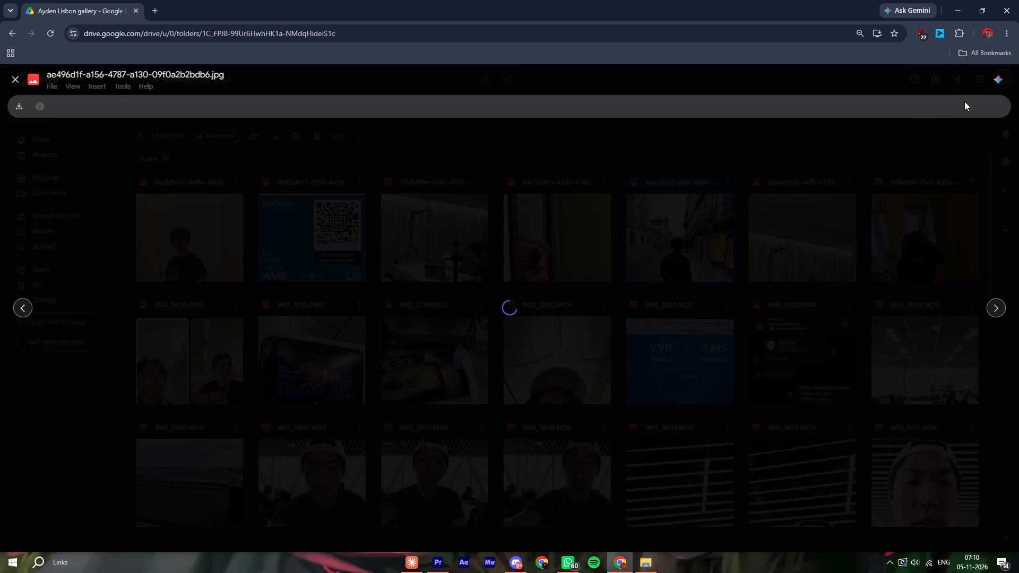
click(948, 309)
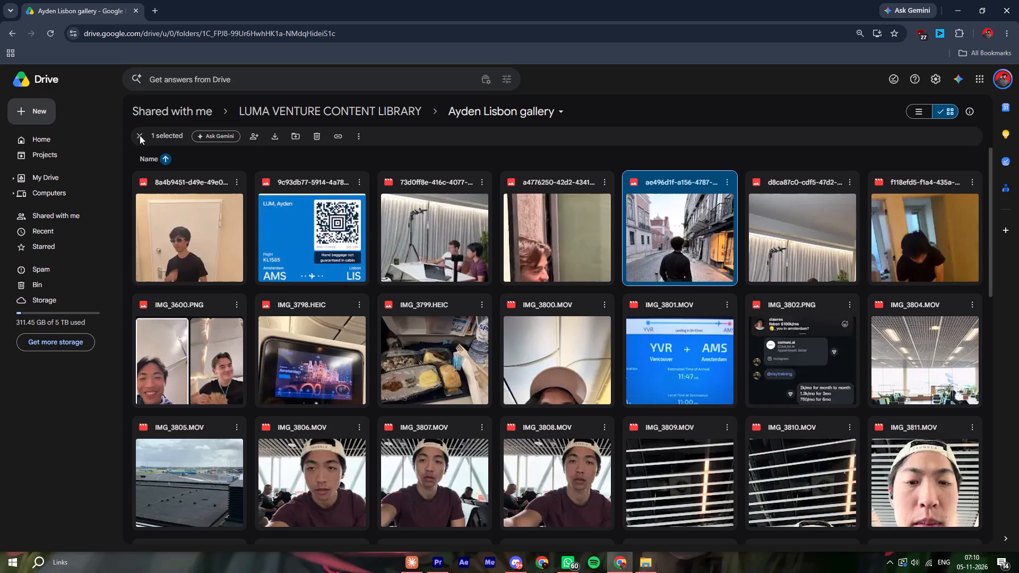
Preview the gallery's first photo, IMG_3833.MOV, IMG_3846.HEIC and the photo that follows it in the Ayden Lisbon gallery.
double_click(194, 242)
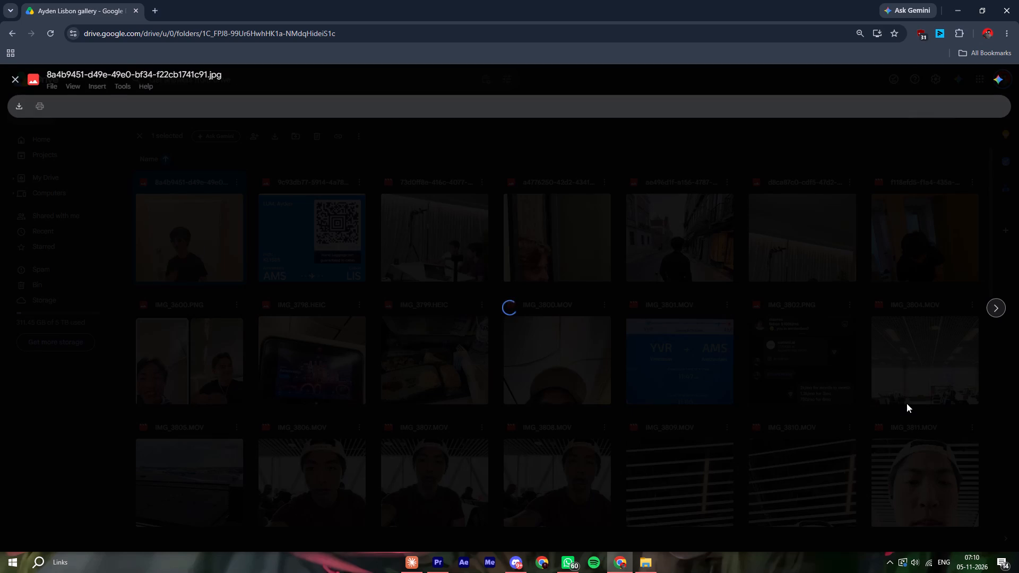
click(906, 403)
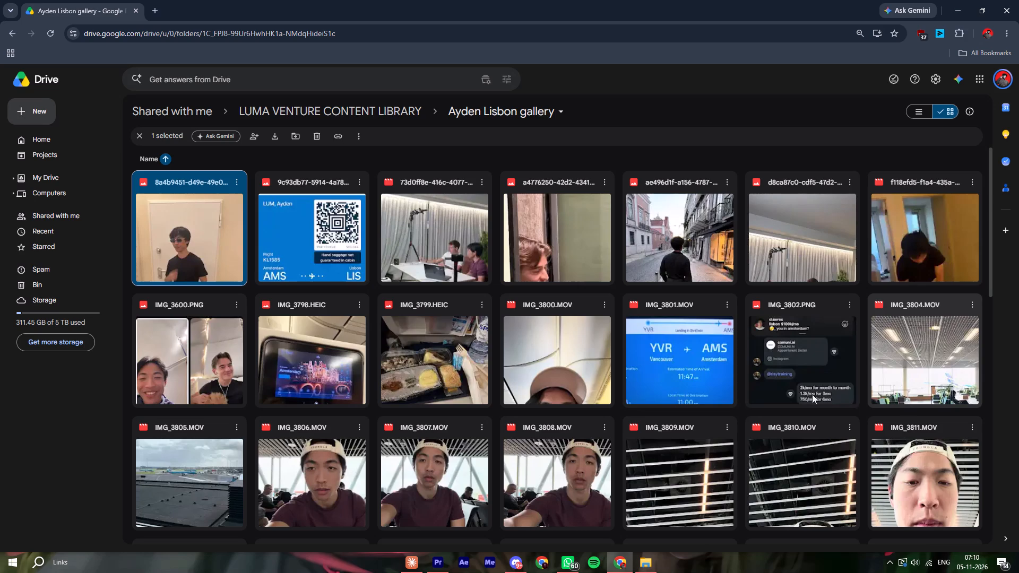
scroll(697, 404, down, 1)
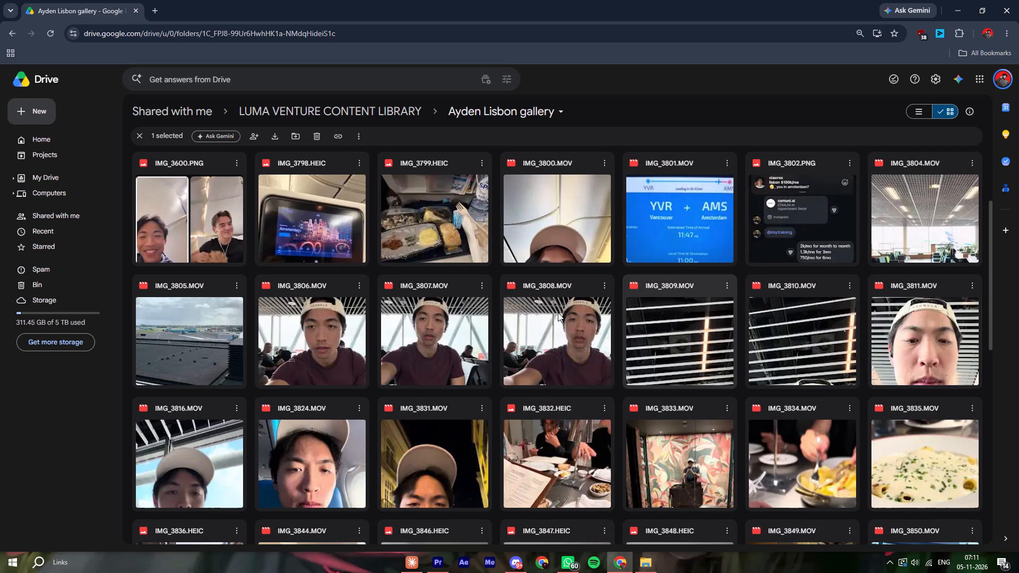
scroll(558, 312, down, 1)
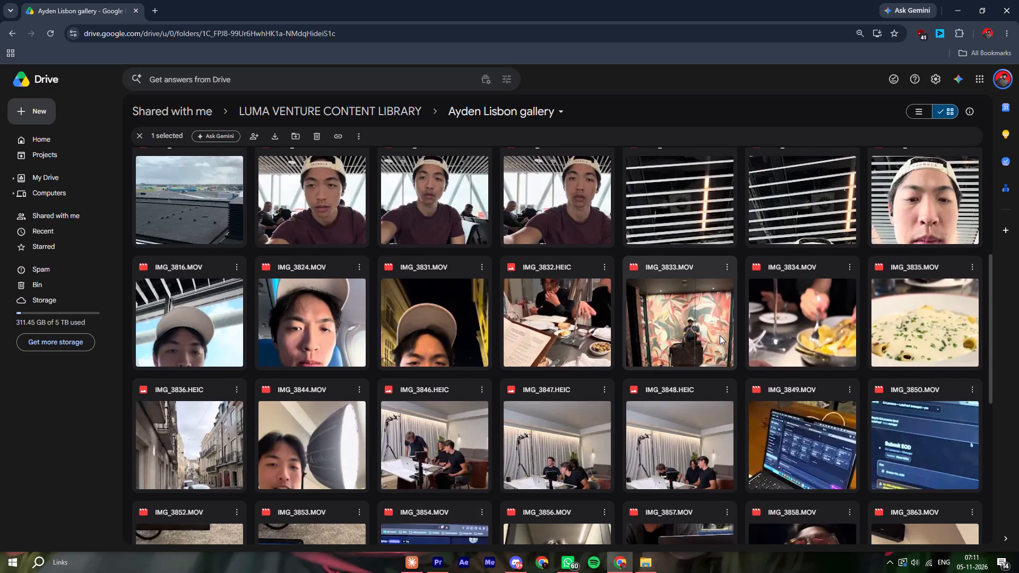
double_click(634, 327)
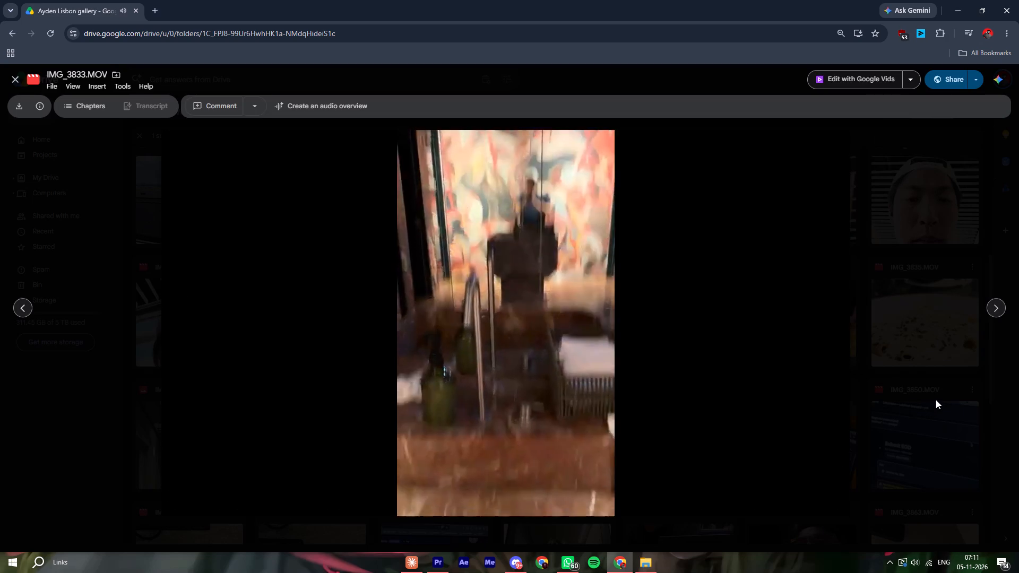
click(936, 400)
scroll(817, 407, down, 1)
double_click(471, 315)
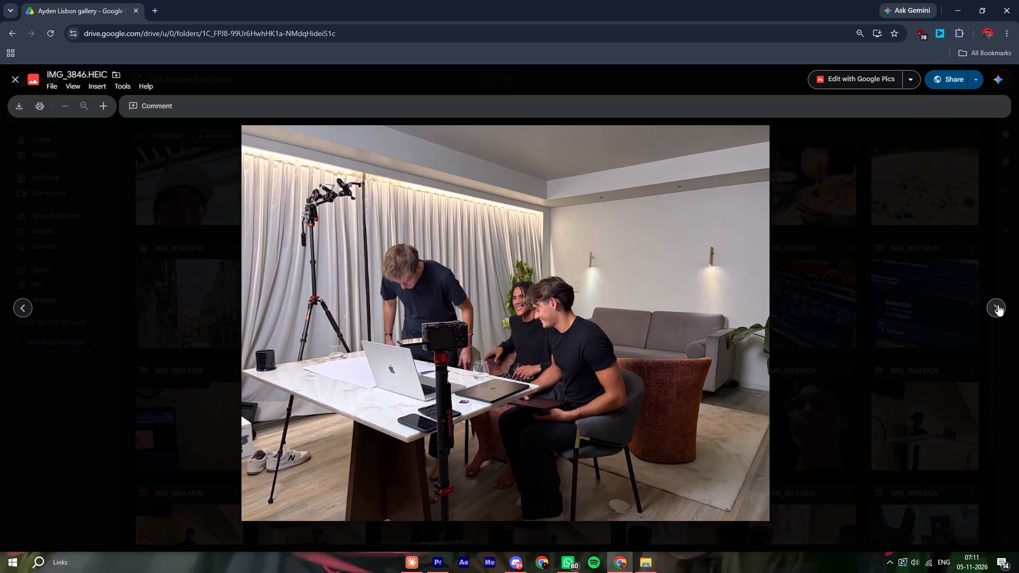
click(998, 305)
click(949, 319)
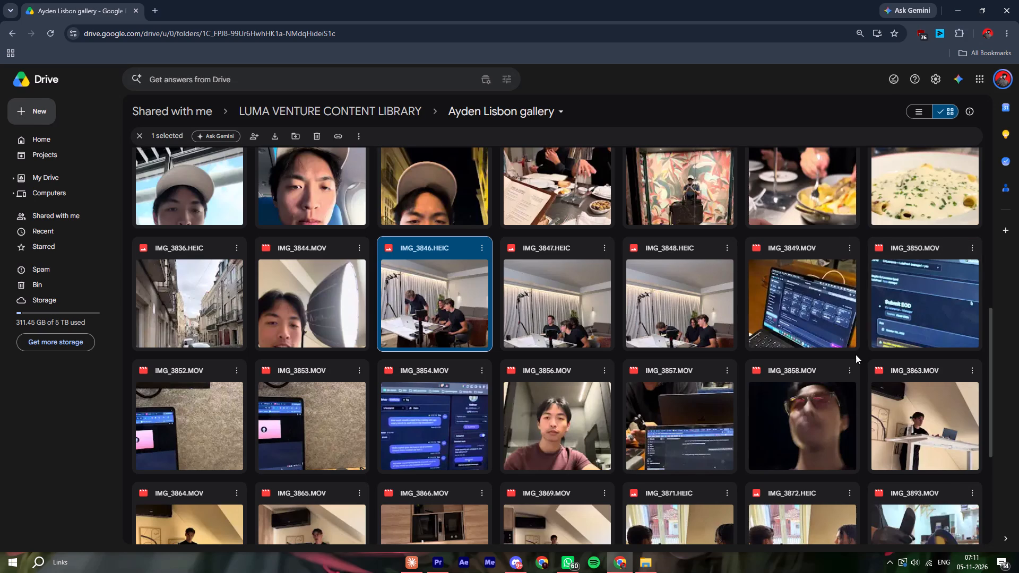
click(574, 402)
click(574, 402)
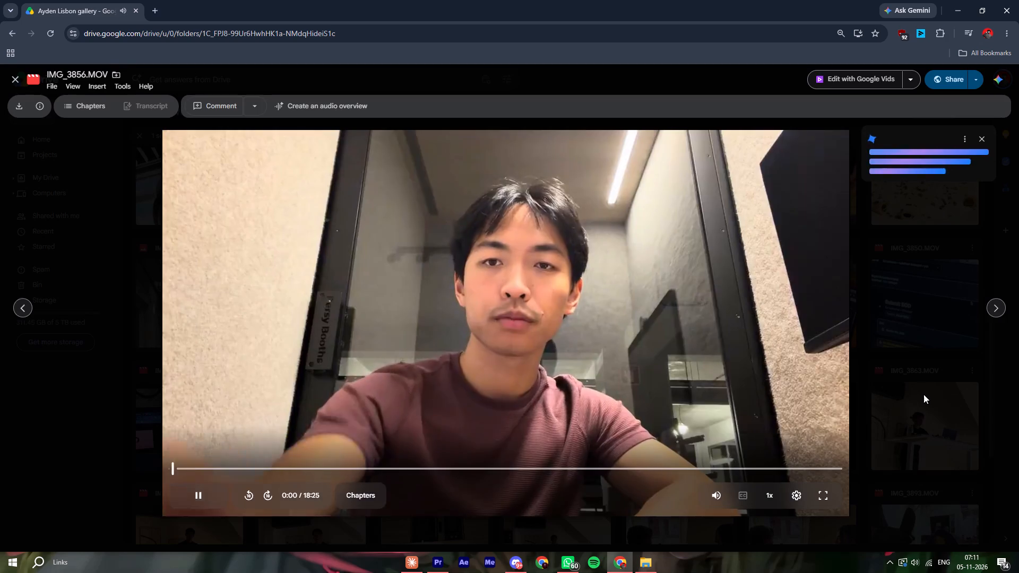
click(923, 394)
scroll(905, 456, down, 1)
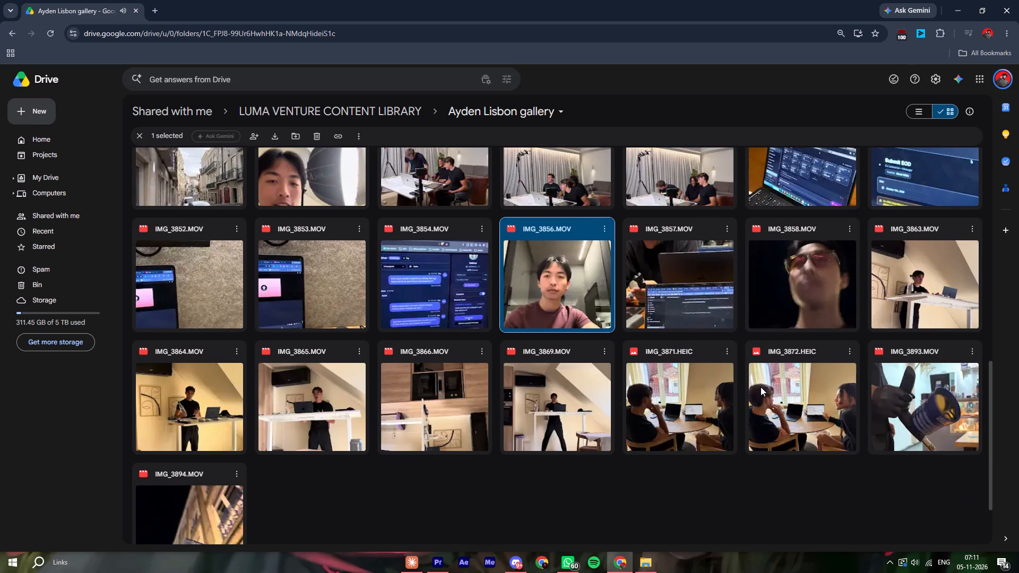
scroll(449, 419, down, 2)
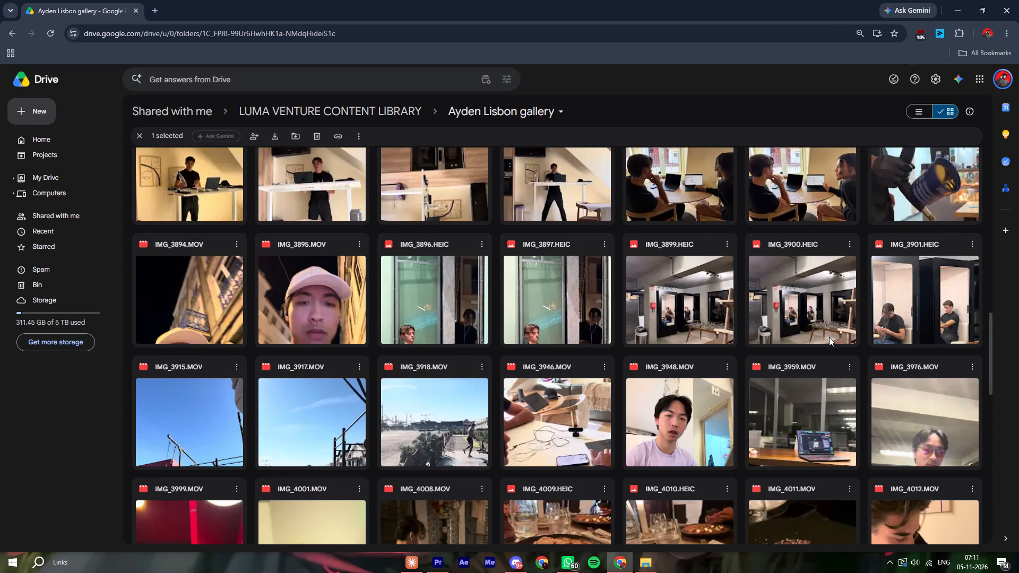
double_click(672, 411)
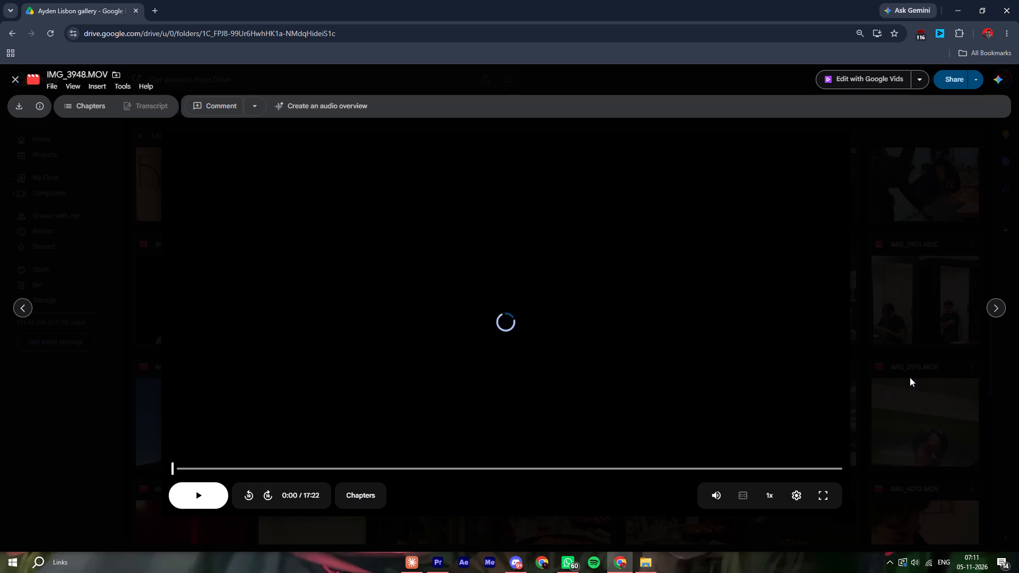
click(933, 380)
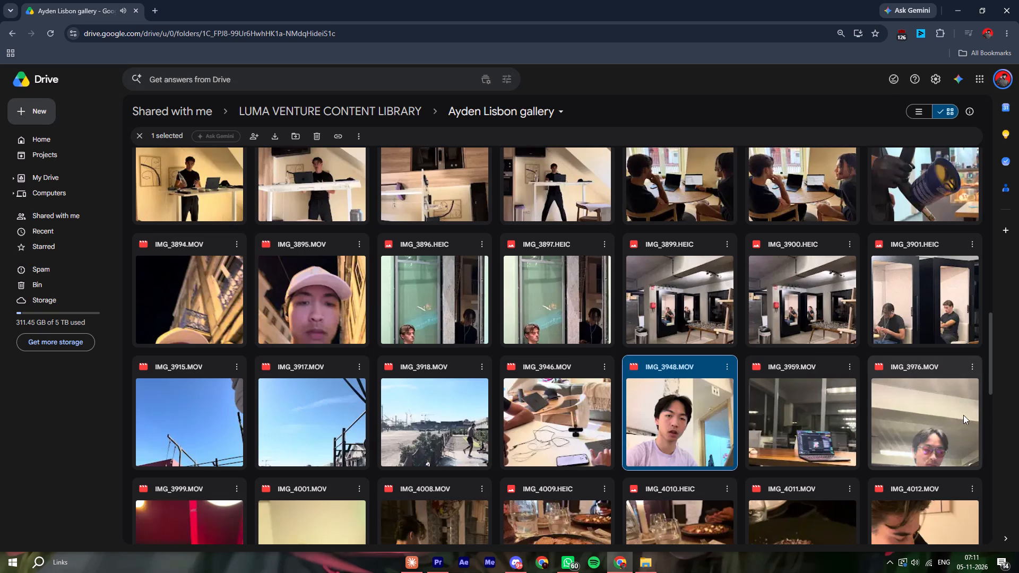
Find IMG_4408.HEIC further down the gallery, view it, and continue to IMG_4409.MOV.
scroll(962, 416, down, 2)
scroll(468, 341, down, 1)
scroll(654, 361, down, 2)
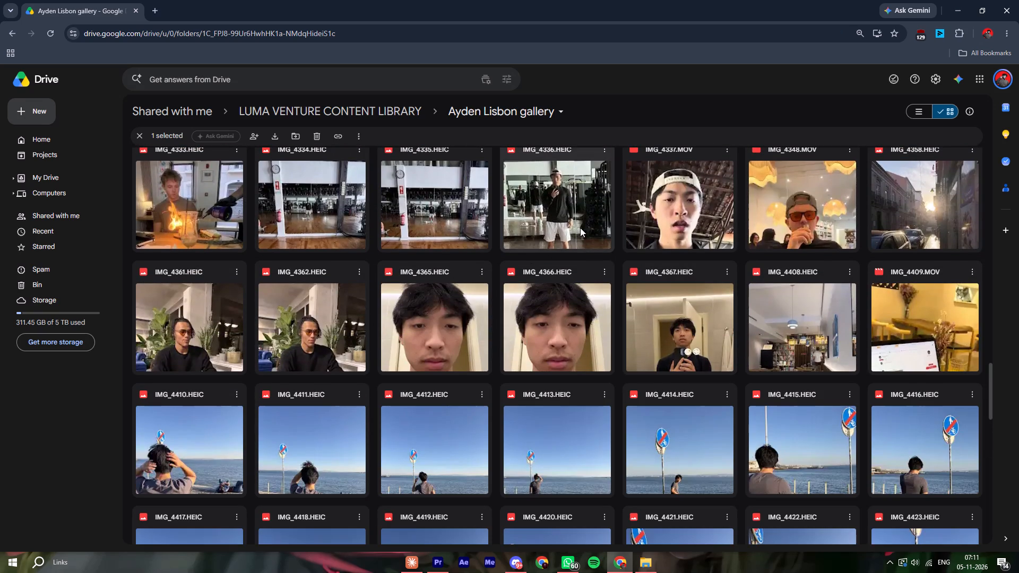
double_click(800, 335)
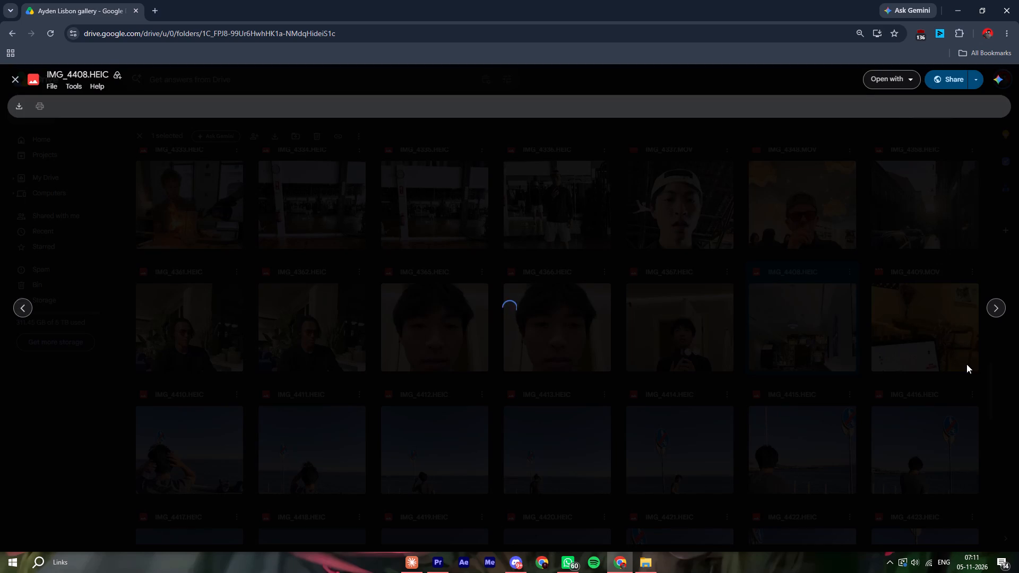
click(994, 297)
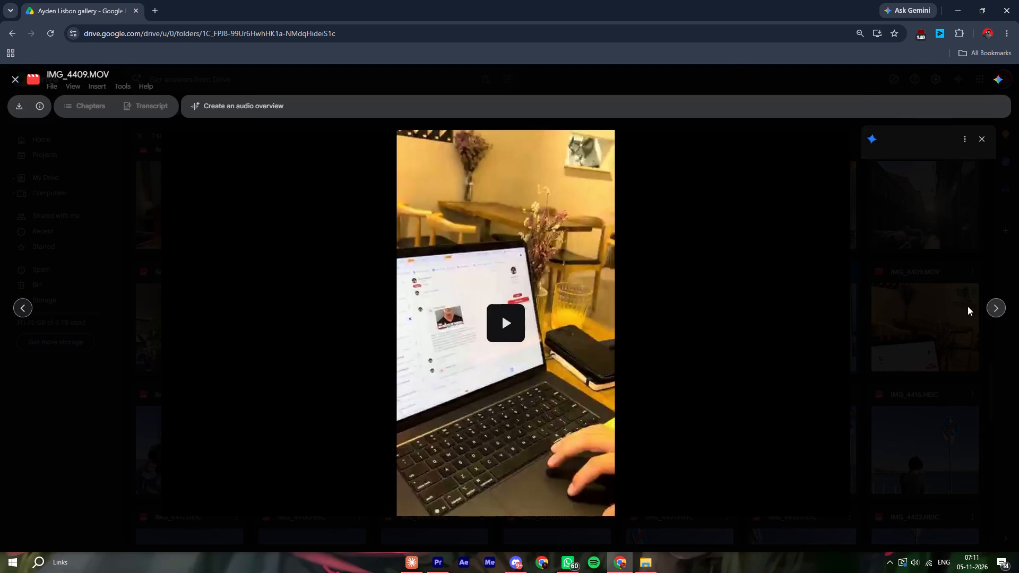
Go through the waterfront photos one by one from IMG_4410.HEIC to IMG_4428.HEIC, and close the preview.
click(988, 310)
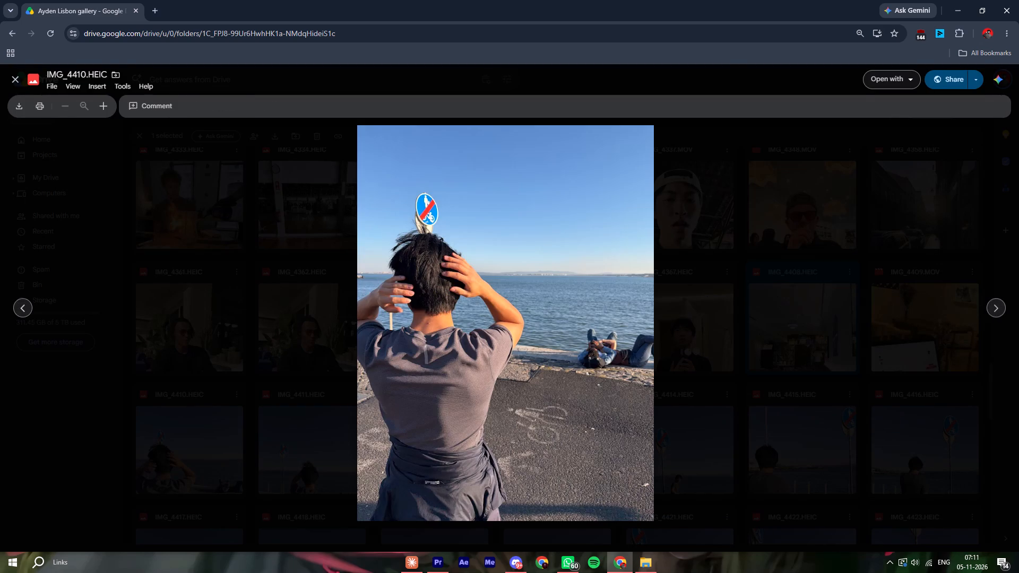
click(999, 305)
click(999, 305)
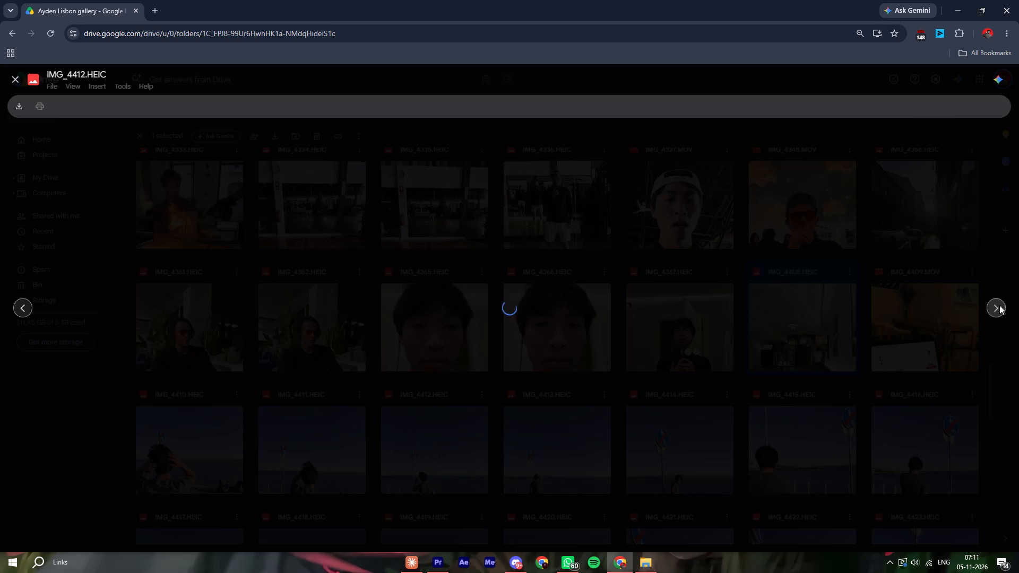
click(999, 305)
click(999, 305)
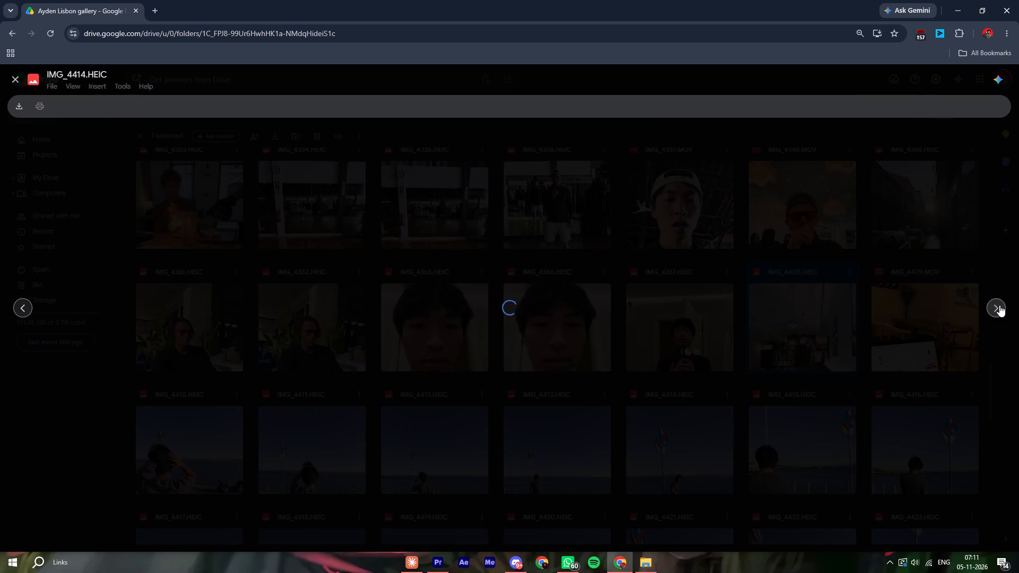
click(999, 305)
click(999, 305)
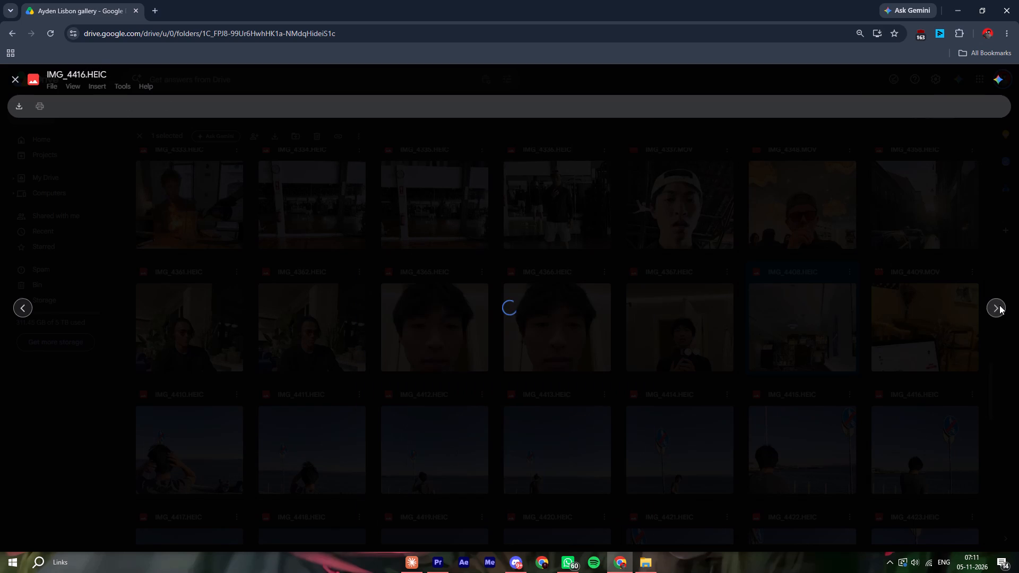
click(999, 305)
click(999, 305)
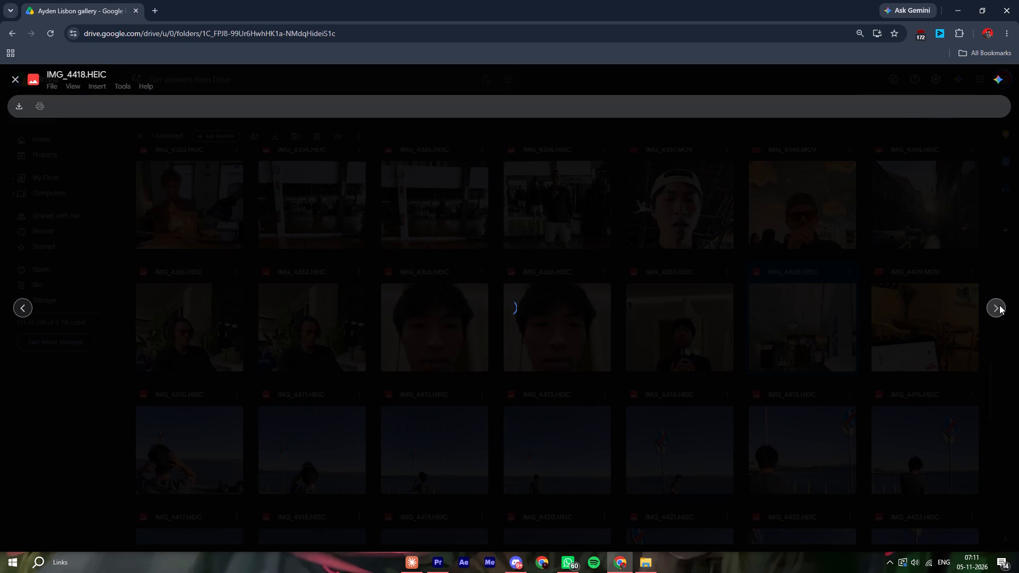
click(999, 305)
click(999, 305)
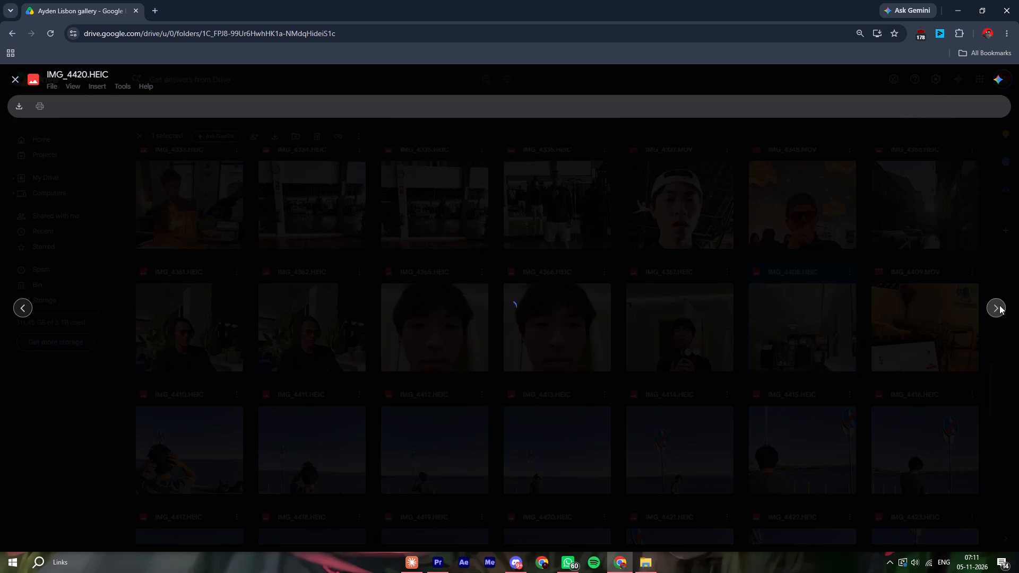
click(999, 305)
click(999, 305)
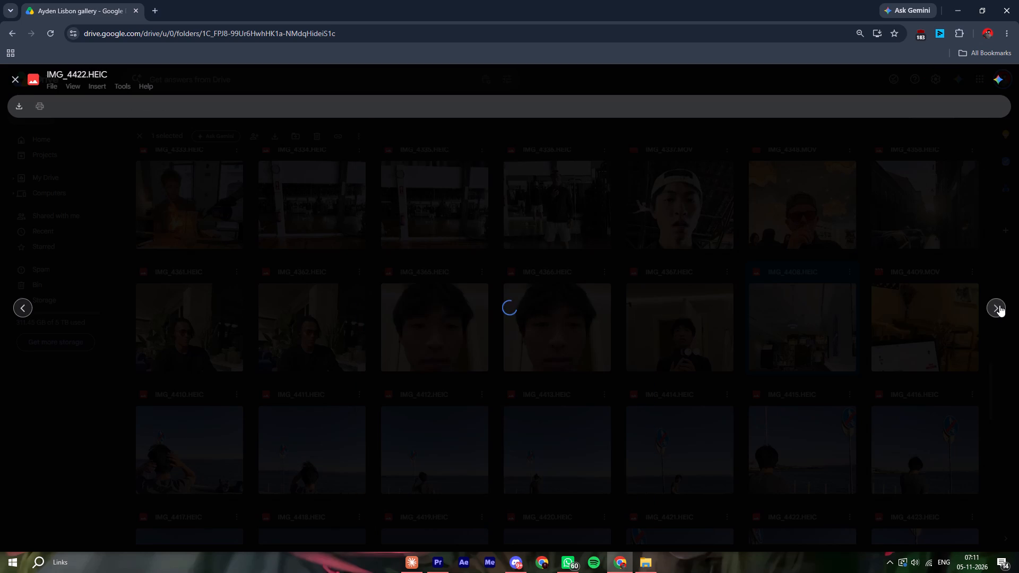
click(999, 305)
click(999, 305)
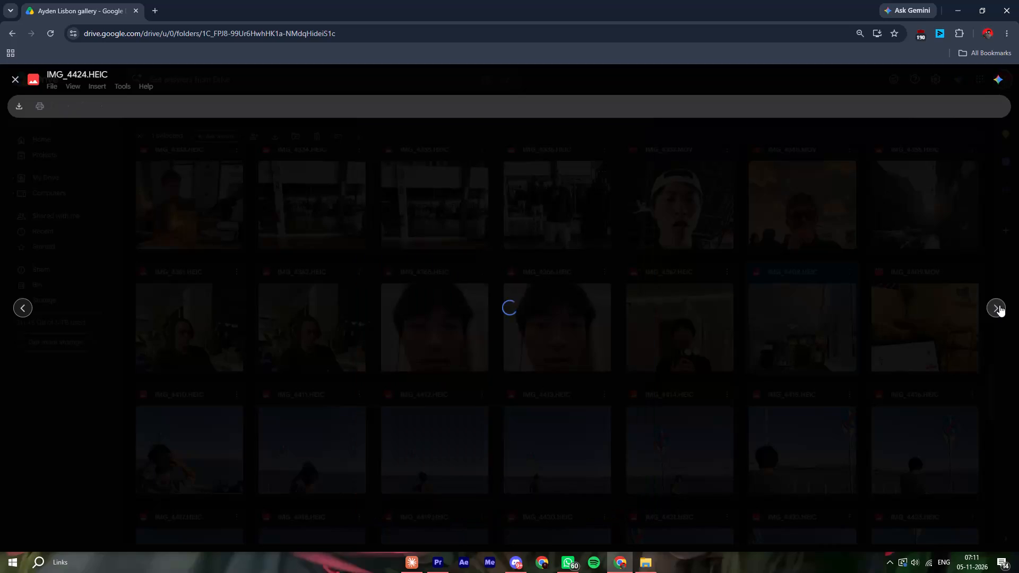
click(999, 305)
click(999, 305)
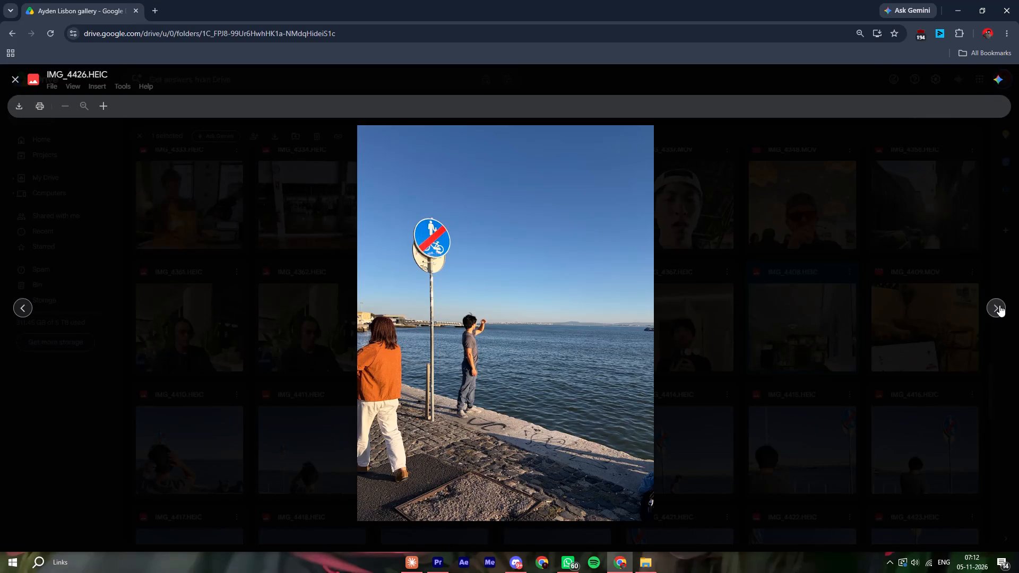
click(999, 305)
click(999, 305)
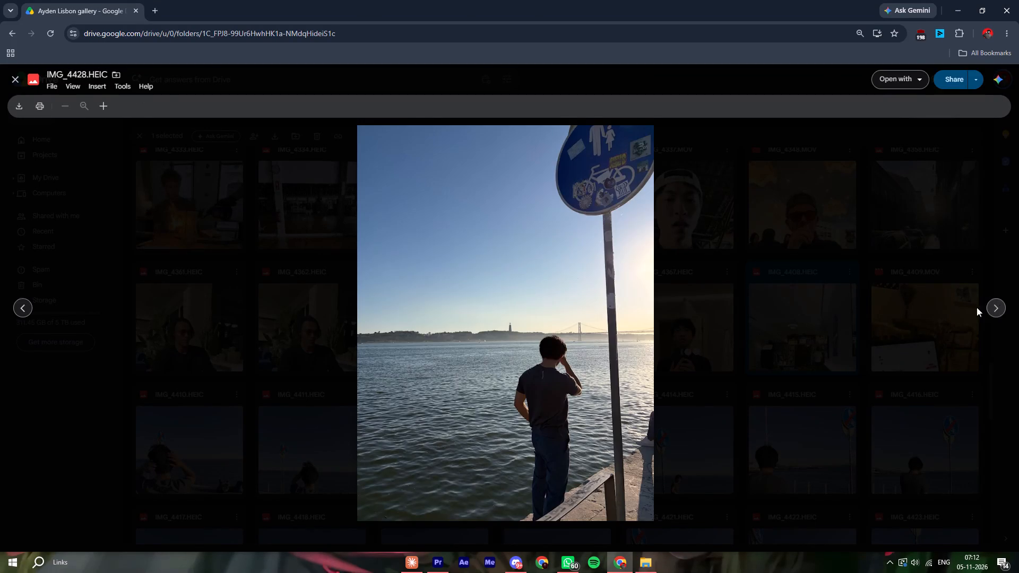
click(960, 309)
Watch the night street clip IMG_4454.MOV and check IMG_4457.PNG.
scroll(824, 398, down, 3)
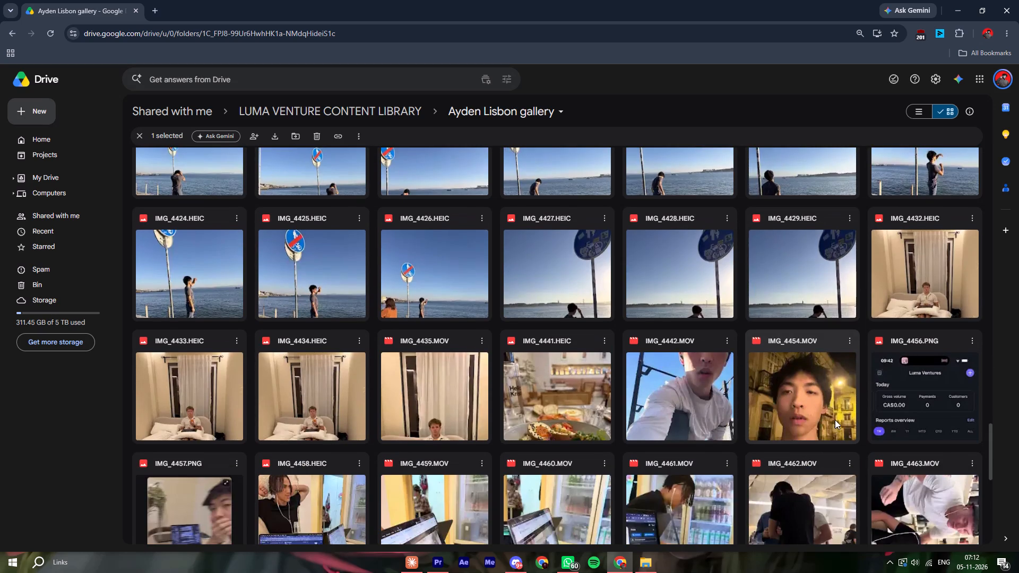
double_click(775, 349)
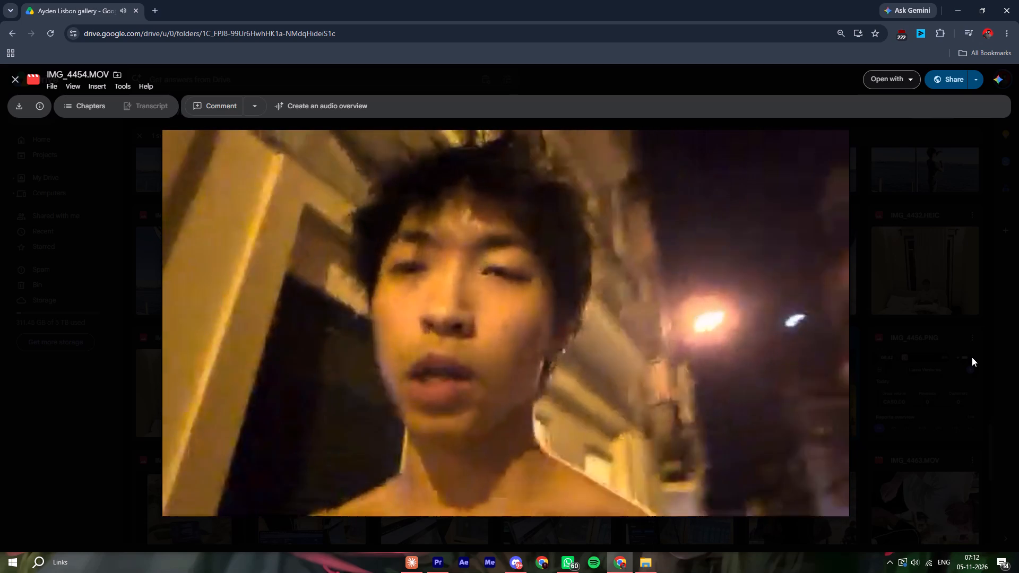
click(972, 357)
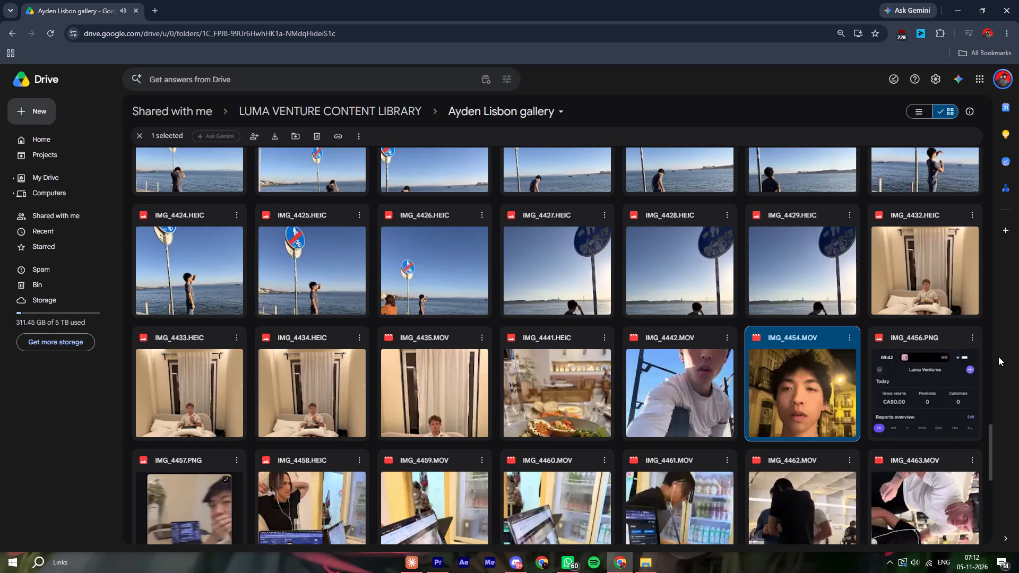
scroll(923, 344, down, 1)
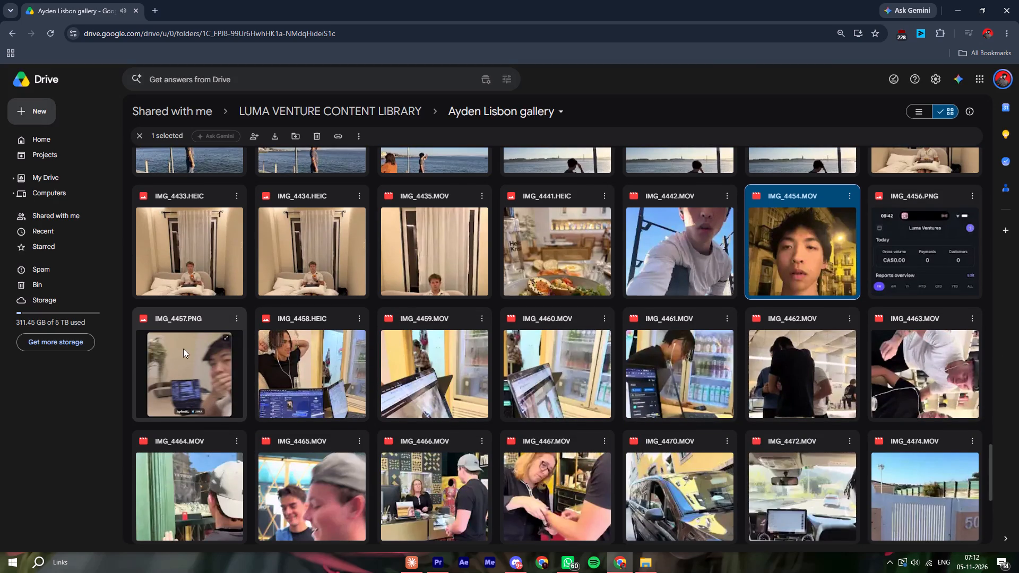
double_click(185, 357)
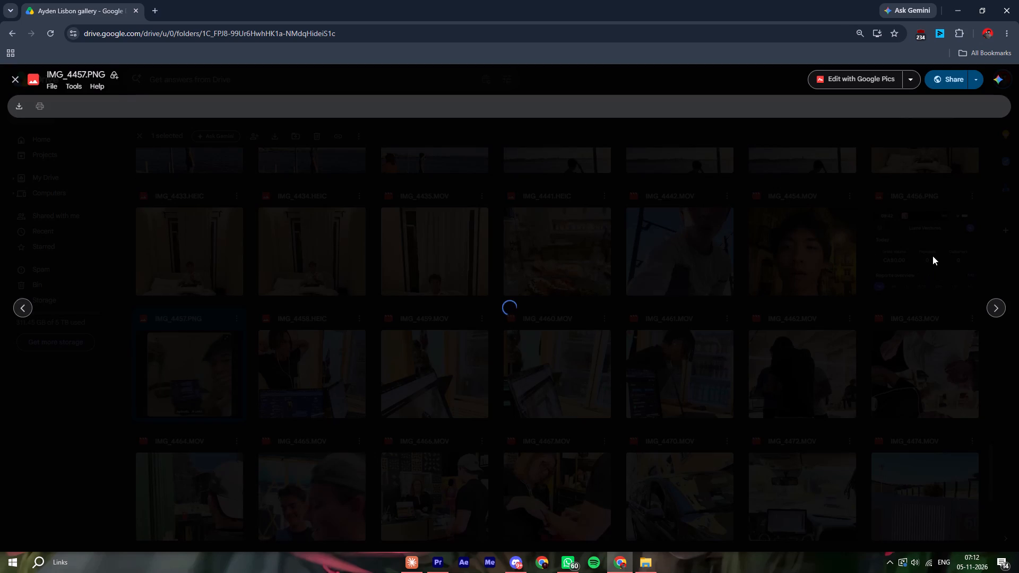
click(933, 252)
scroll(862, 375, down, 2)
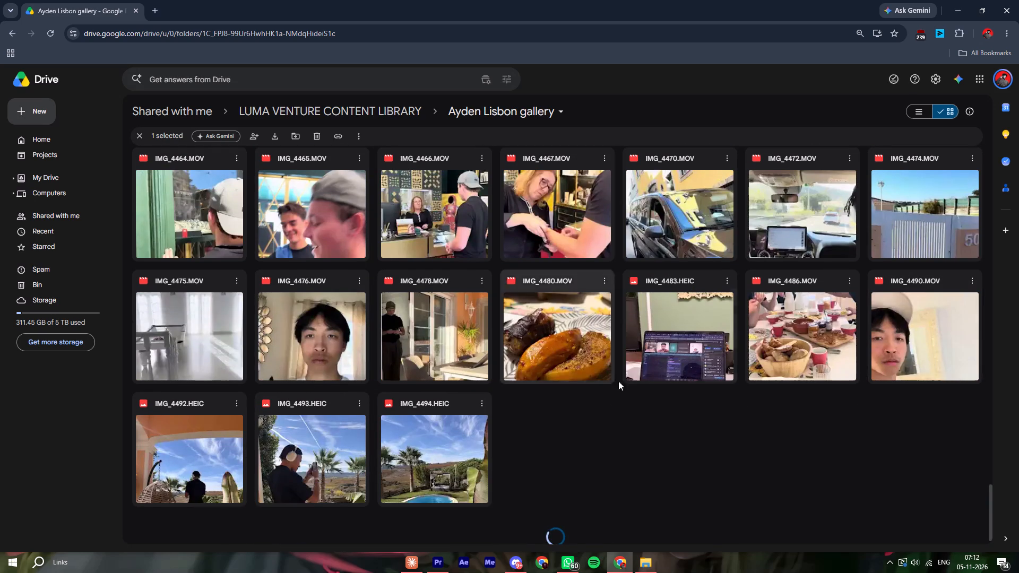
double_click(317, 355)
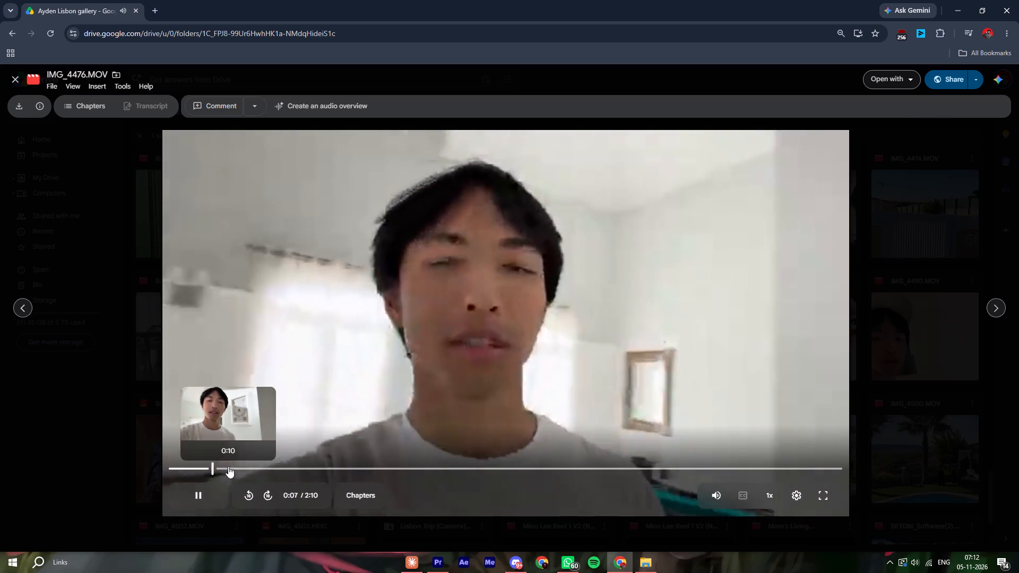
click(957, 311)
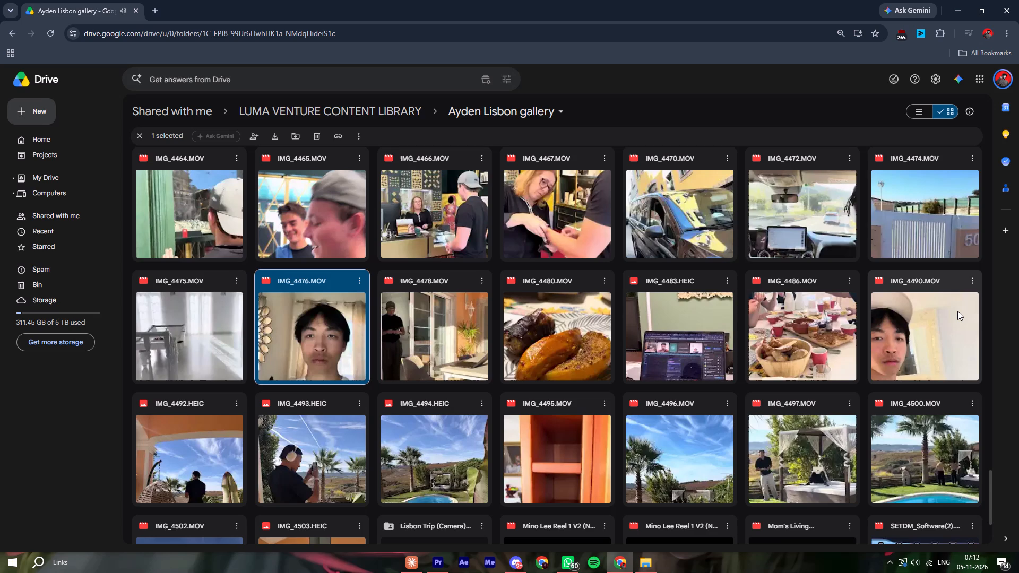
scroll(957, 311, down, 1)
double_click(945, 204)
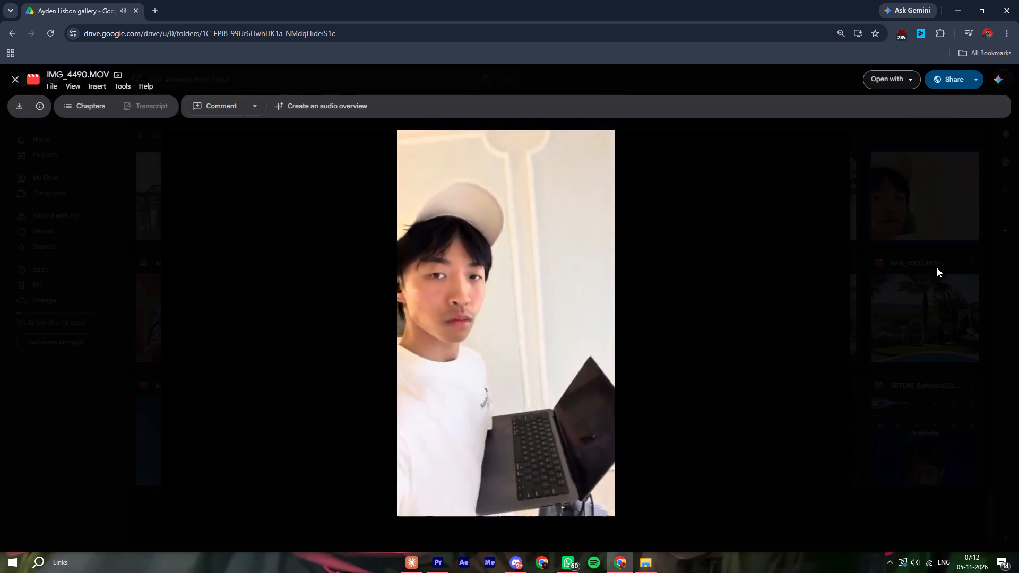
click(944, 268)
scroll(442, 399, down, 1)
scroll(394, 397, down, 1)
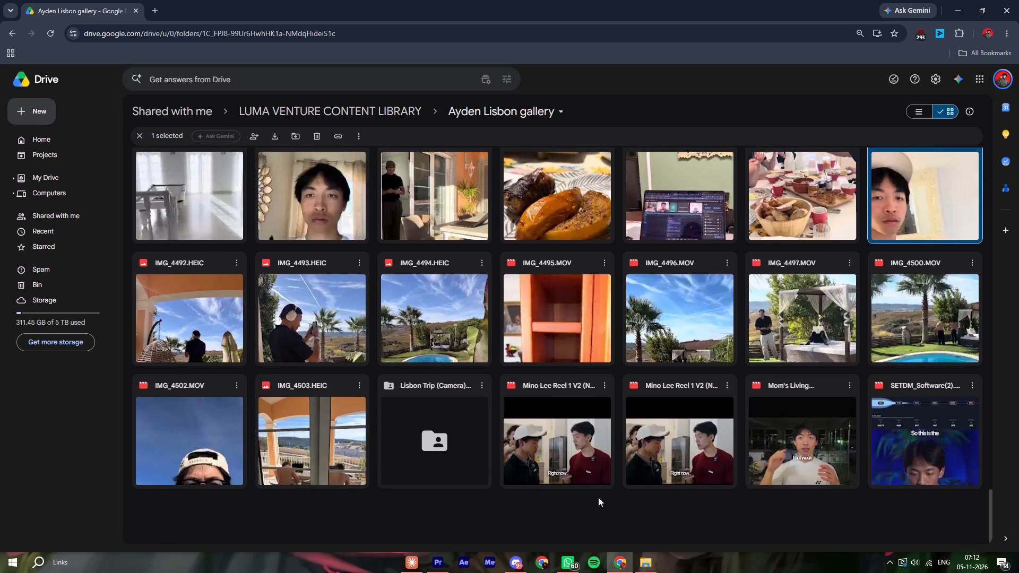
Return to Premiere Pro and dismiss the Import window without importing a clip.
click(438, 562)
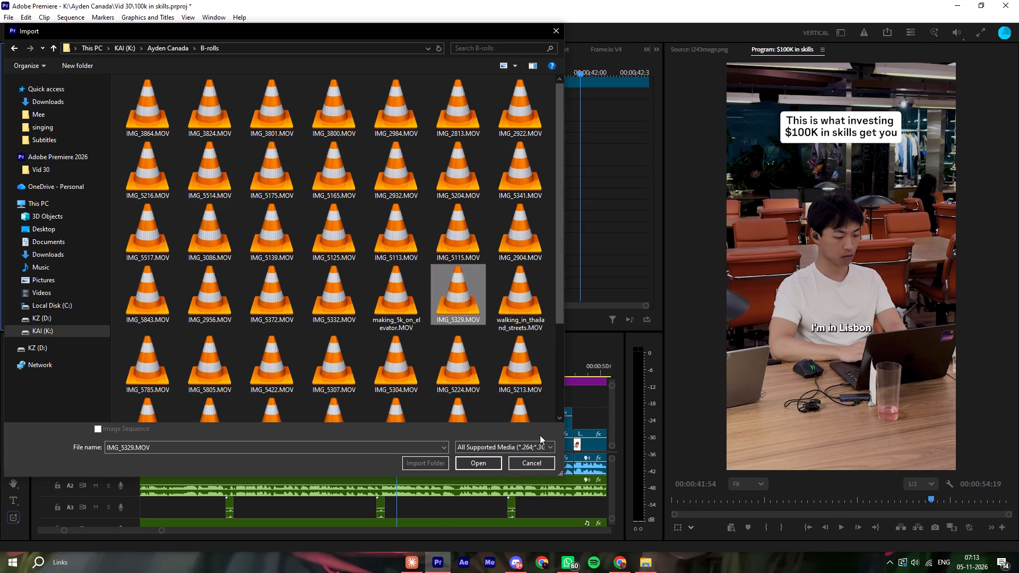
click(554, 26)
Play the $100K in skills sequence from the "I'm in Lisbon" part through to the end.
click(563, 407)
key(space)
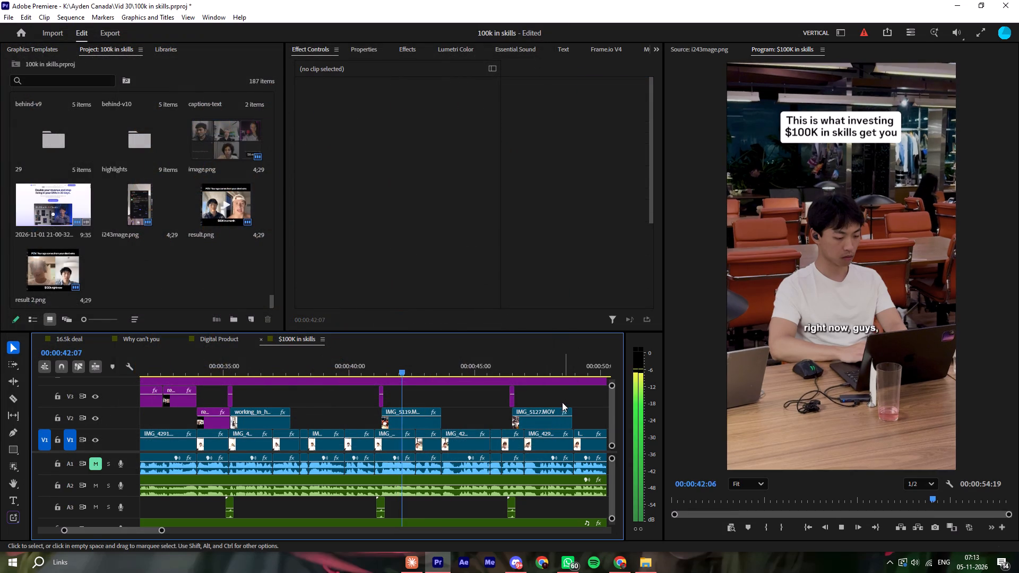
click(558, 401)
click(558, 401)
click(558, 401)
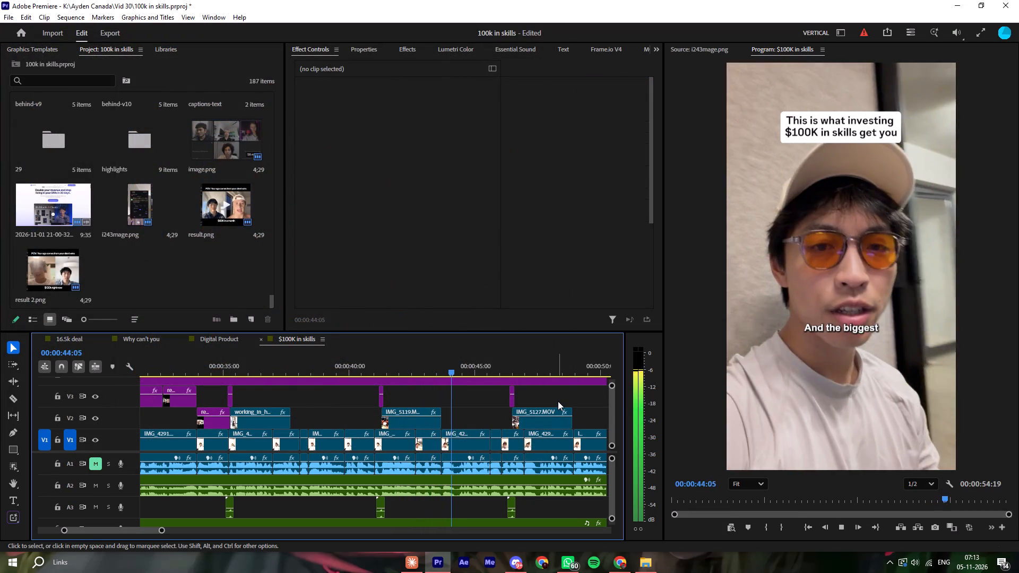
click(558, 401)
text(--)
key(equal)
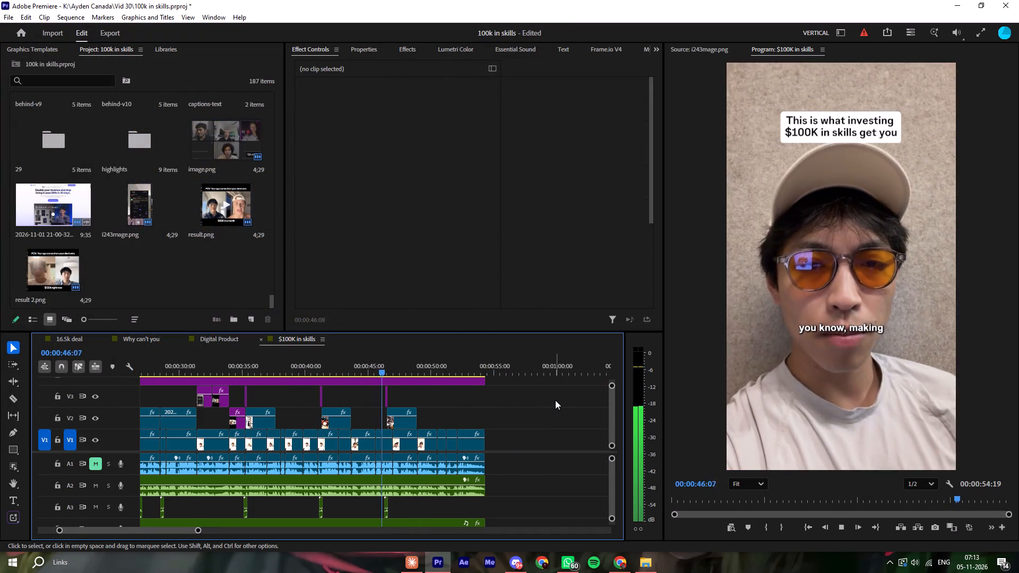
click(555, 400)
click(555, 400)
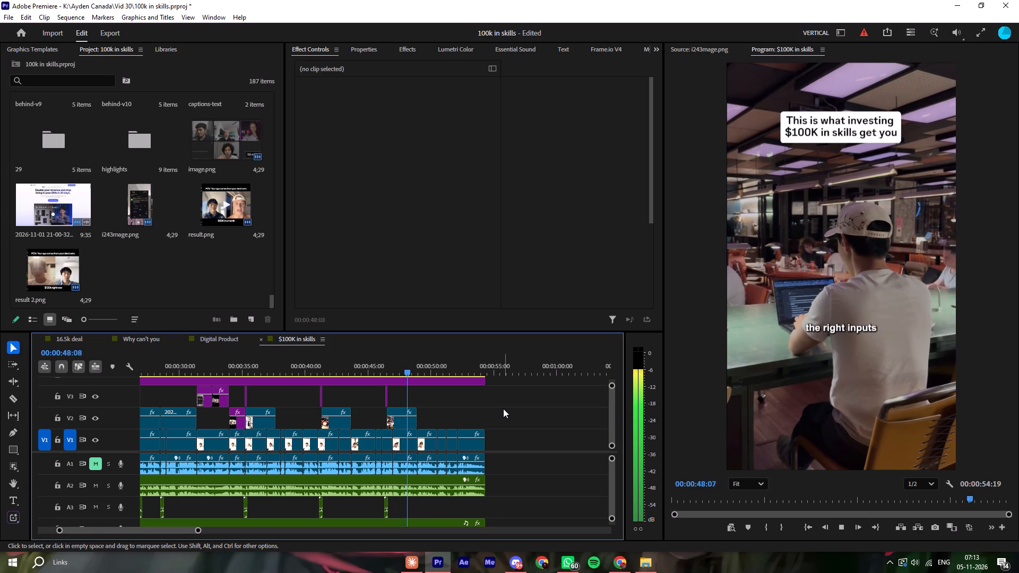
click(502, 410)
click(502, 410)
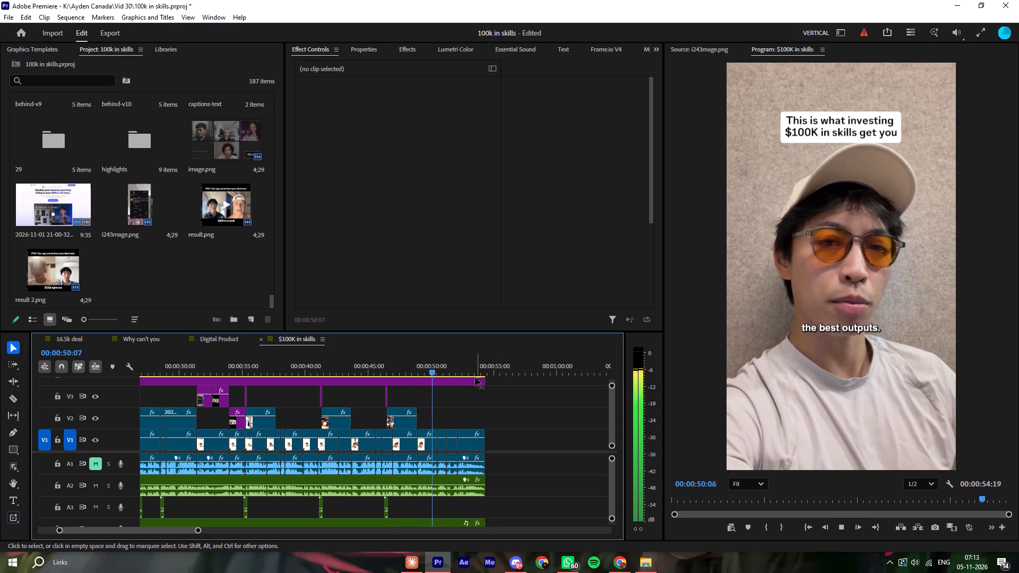
ctrl+scroll(536, 464, up, 3)
ctrl+scroll(534, 465, down, 4)
ctrl+scroll(516, 481, up, 2)
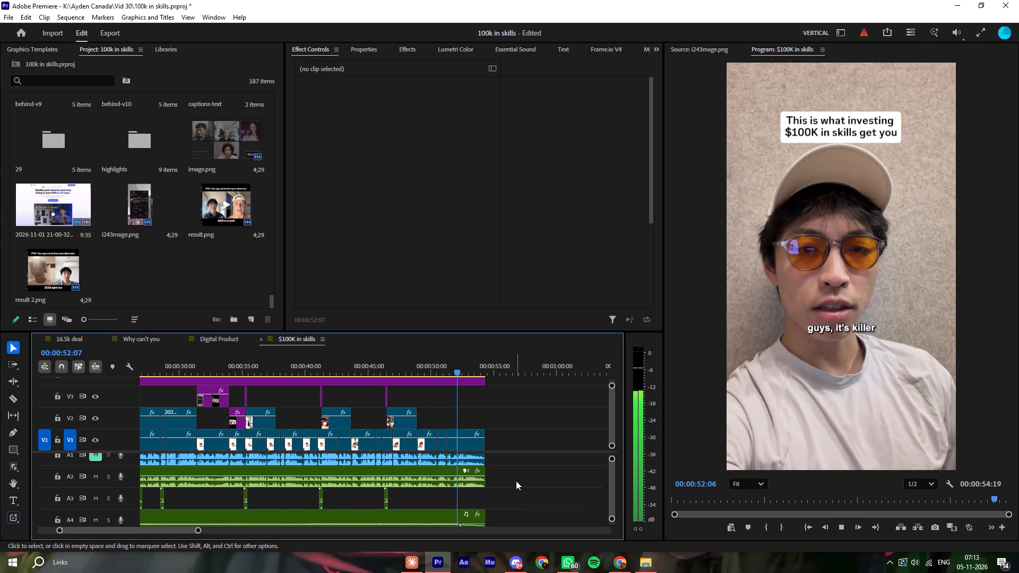
ctrl+scroll(516, 481, up, 6)
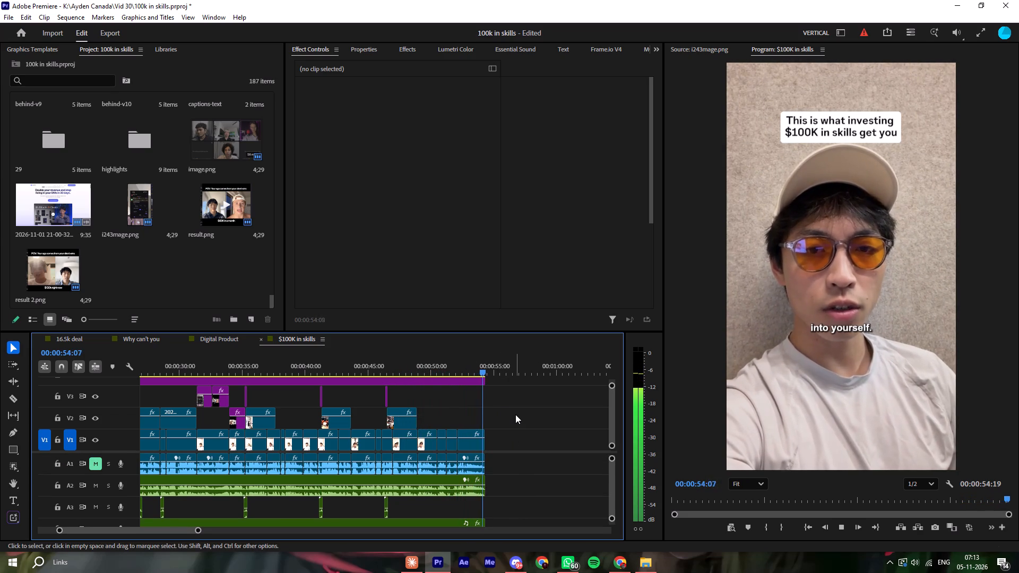
Play the sequence from the beginning to the "Contrary opinion," caption and bring the upper caption tracks into view.
key(space)
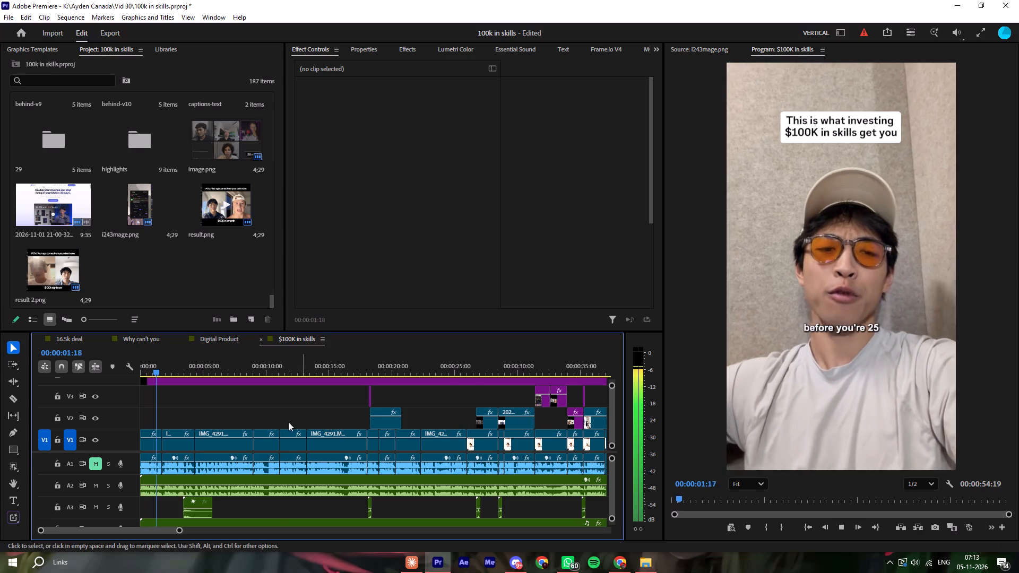
click(231, 413)
click(257, 409)
key(minus)
key(minus)
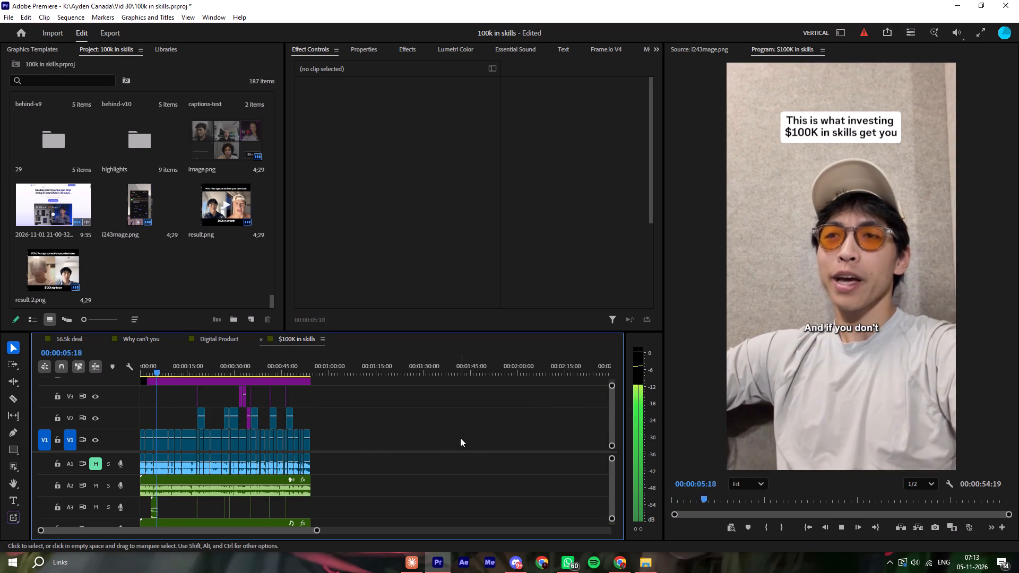
click(417, 441)
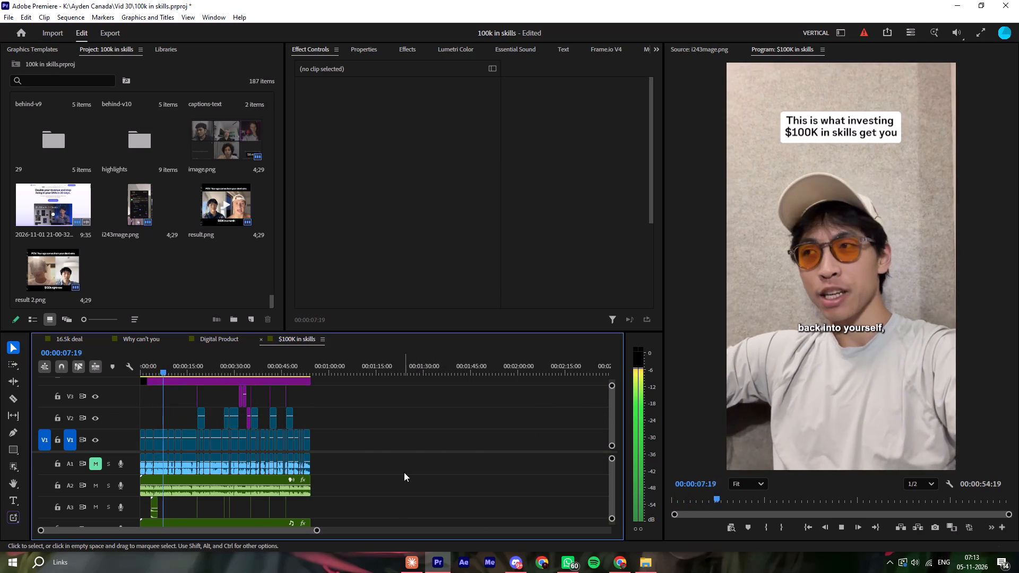
ctrl+scroll(386, 421, up, 8)
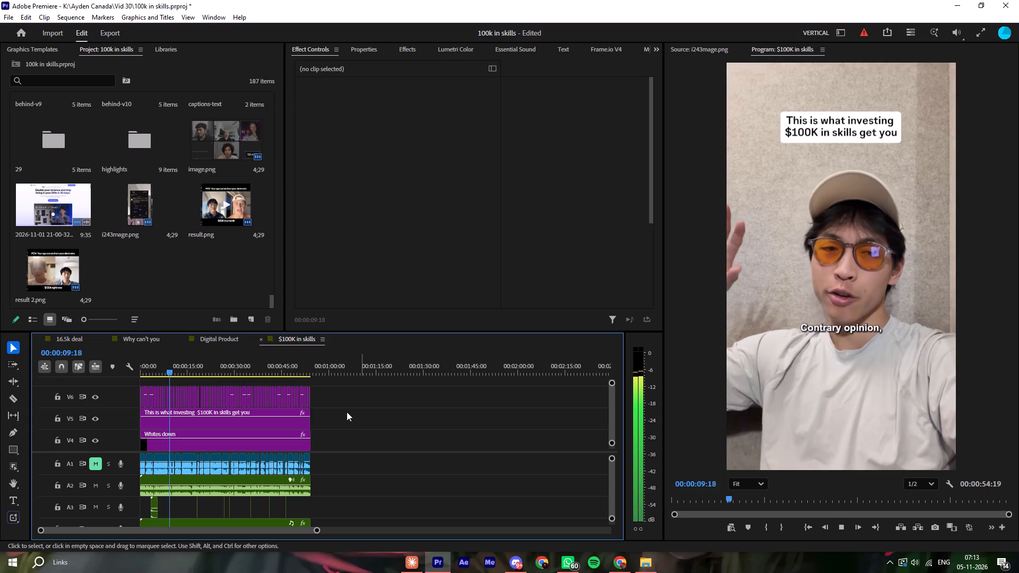
key(space)
Select all the caption clips on track V6 and change their font to SF Pro Display Bold.
drag(364, 388, 119, 379)
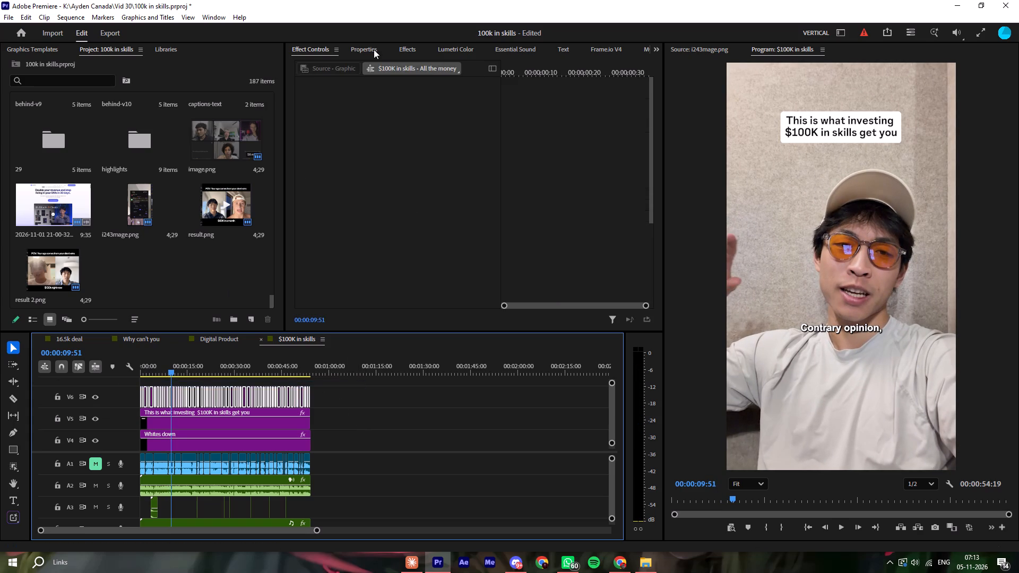
click(368, 46)
click(343, 237)
key(s)
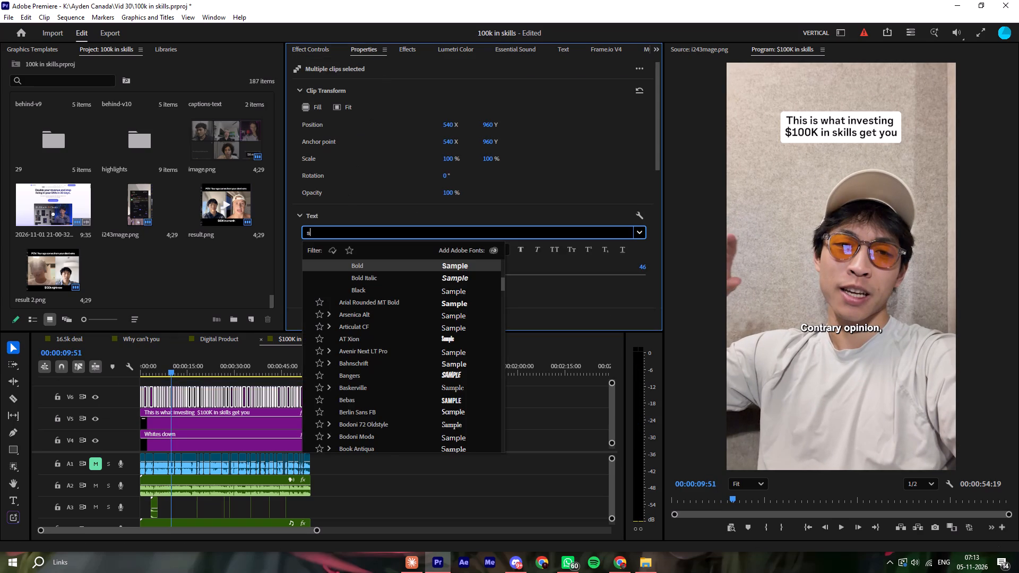
key(f)
key(space)
click(371, 276)
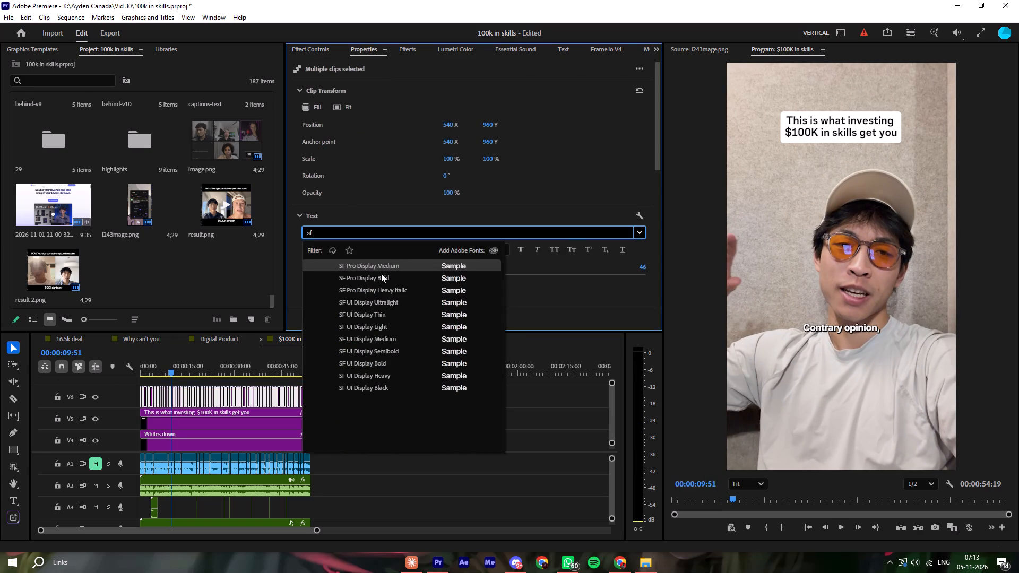
click(357, 233)
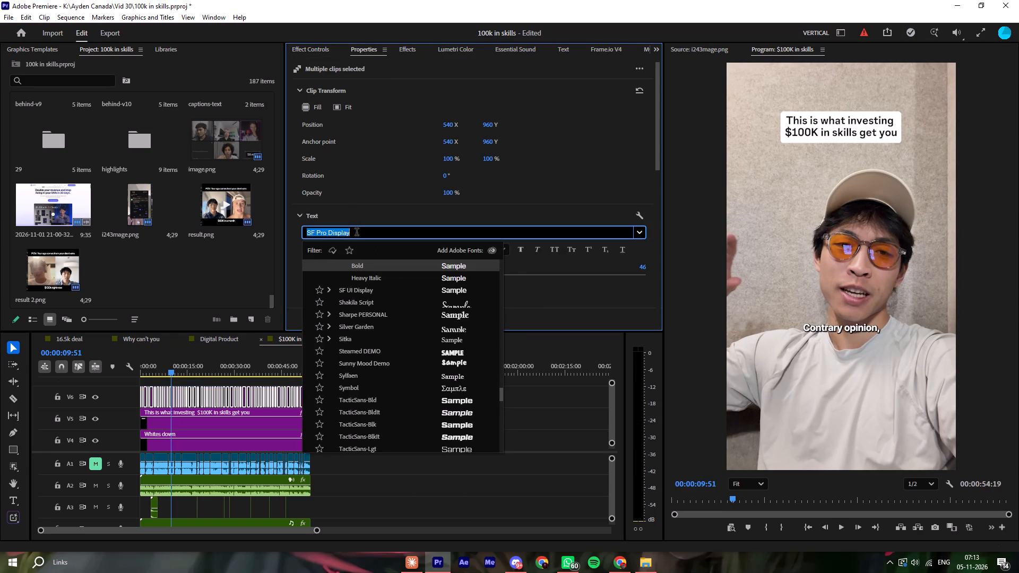
text(sf)
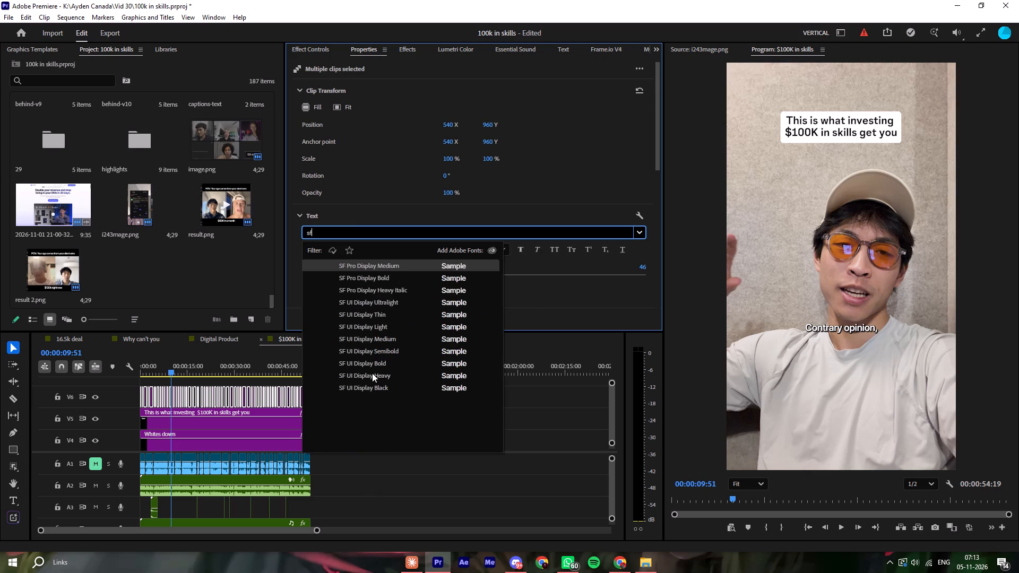
click(376, 277)
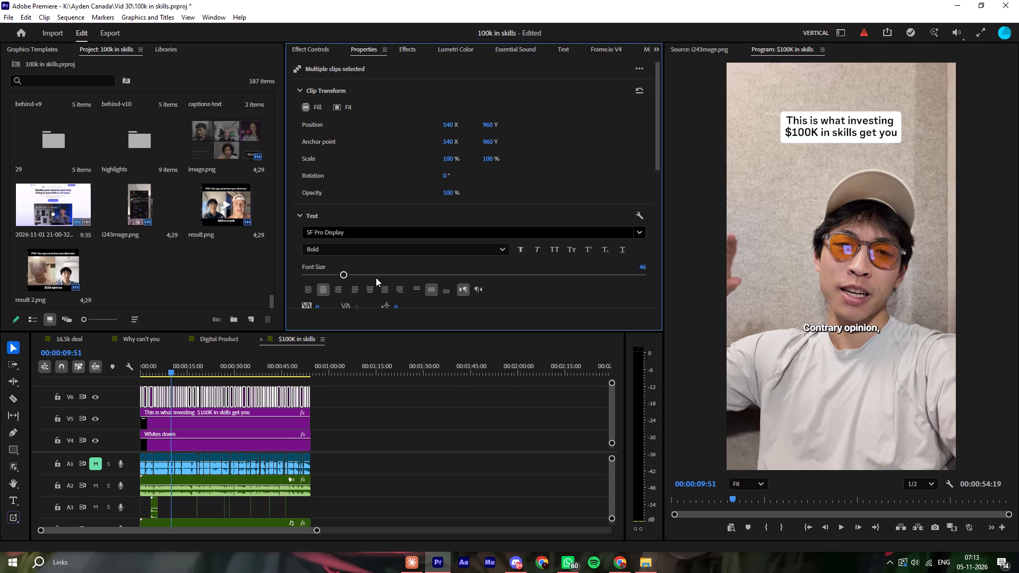
Set the selected captions' tracking to -40 and their font size to 54.
scroll(526, 290, down, 3)
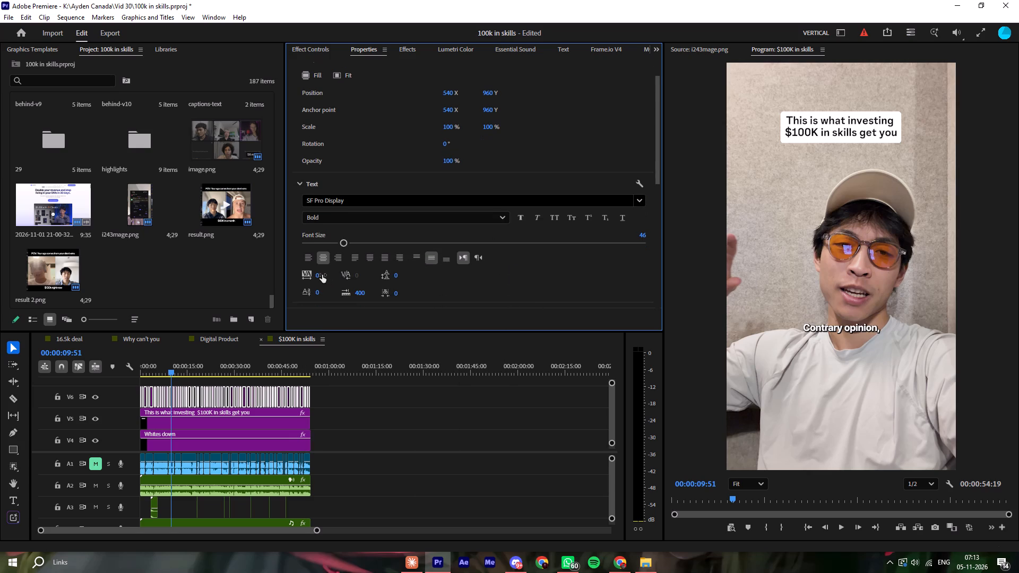
click(322, 275)
click(316, 274)
key(minus)
text(40)
click(525, 279)
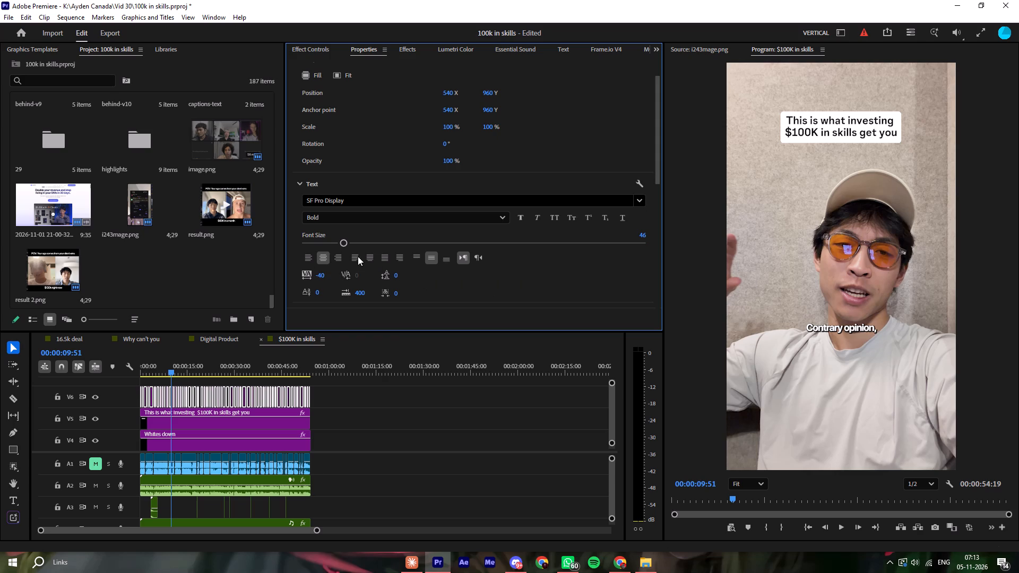
click(351, 241)
With the captions' shadow enabled, set its size to 2.9 and its blur to 39, and deselect the captions.
scroll(524, 276, down, 11)
scroll(318, 274, down, 4)
click(306, 297)
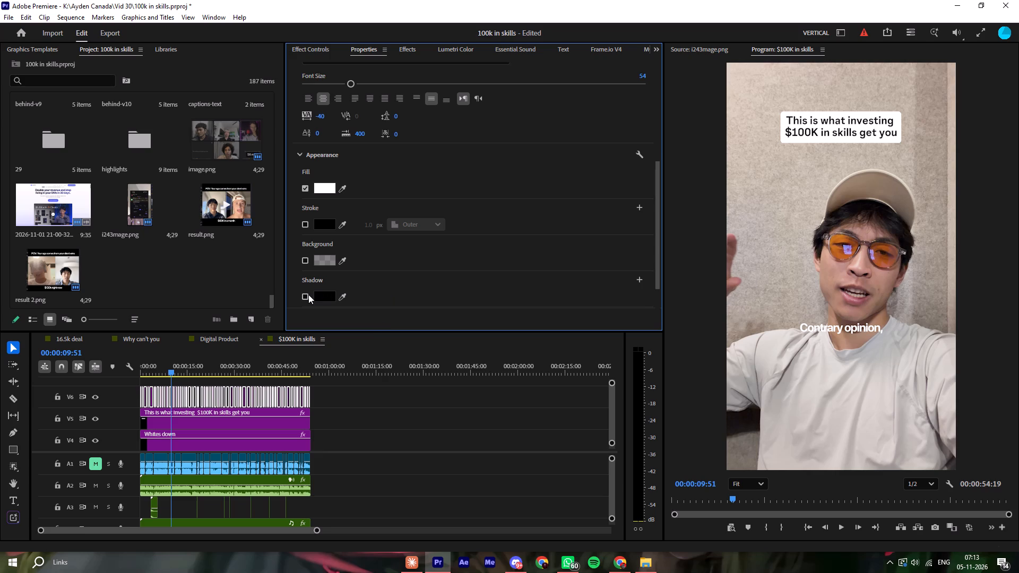
click(306, 296)
scroll(401, 274, down, 7)
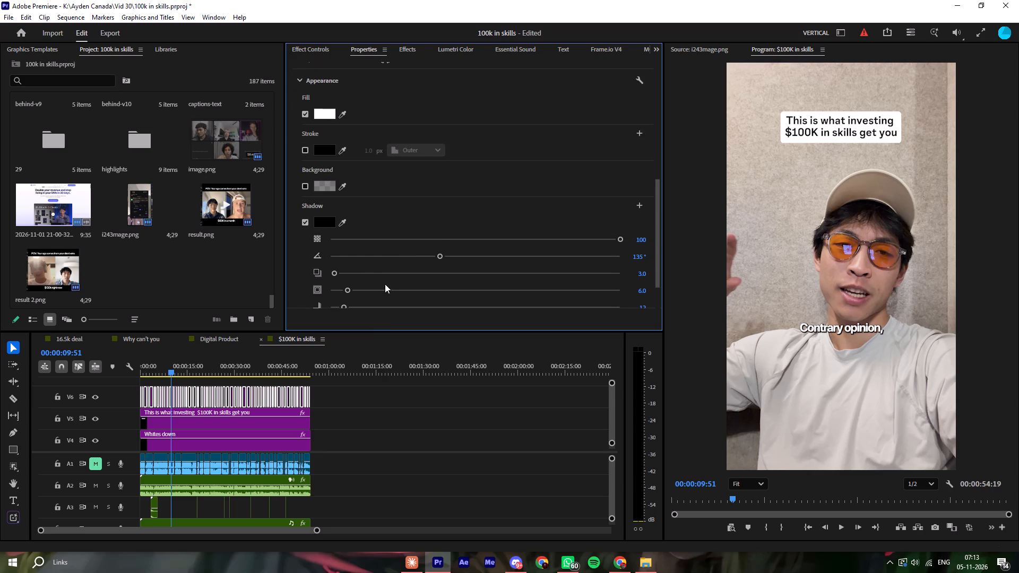
scroll(367, 255, down, 3)
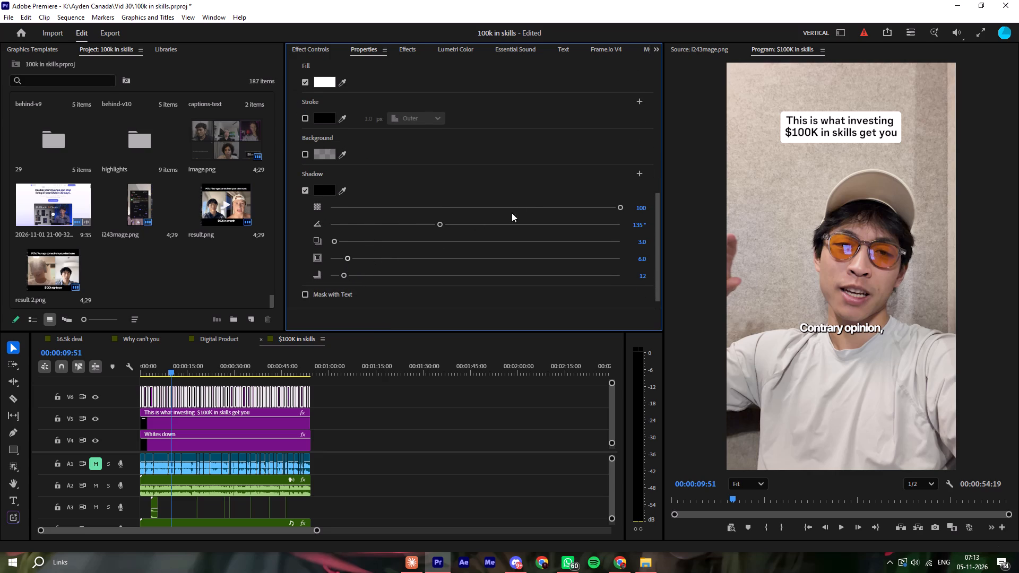
click(338, 258)
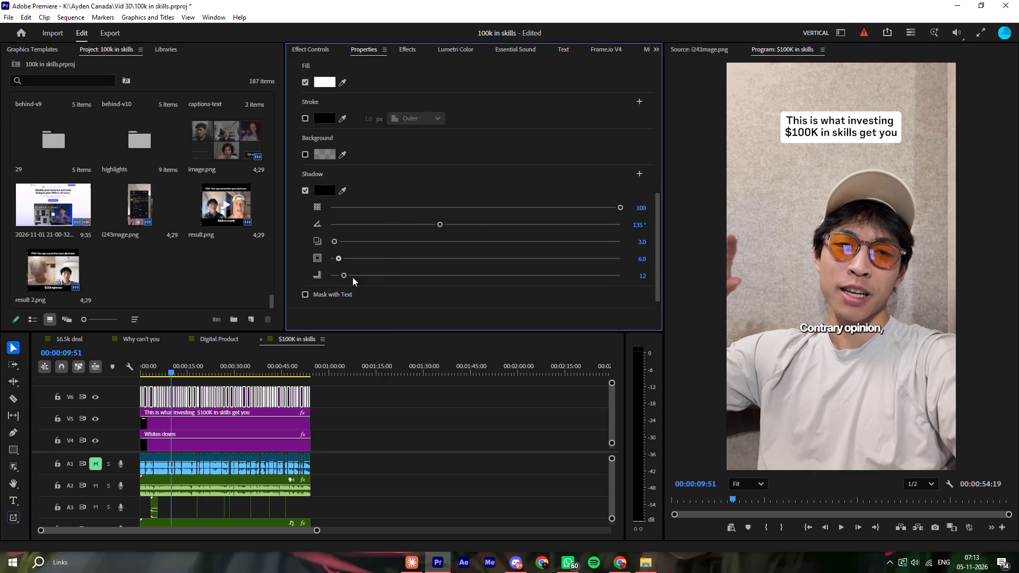
click(363, 277)
click(374, 273)
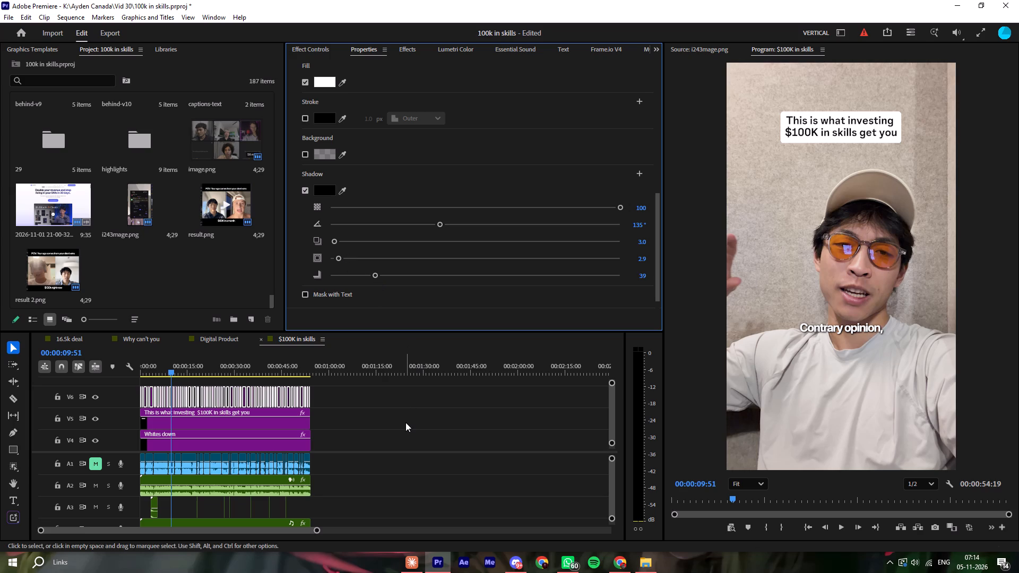
click(405, 422)
Play the first few seconds of the sequence from the start to check the restyled captions.
drag(157, 368, 127, 371)
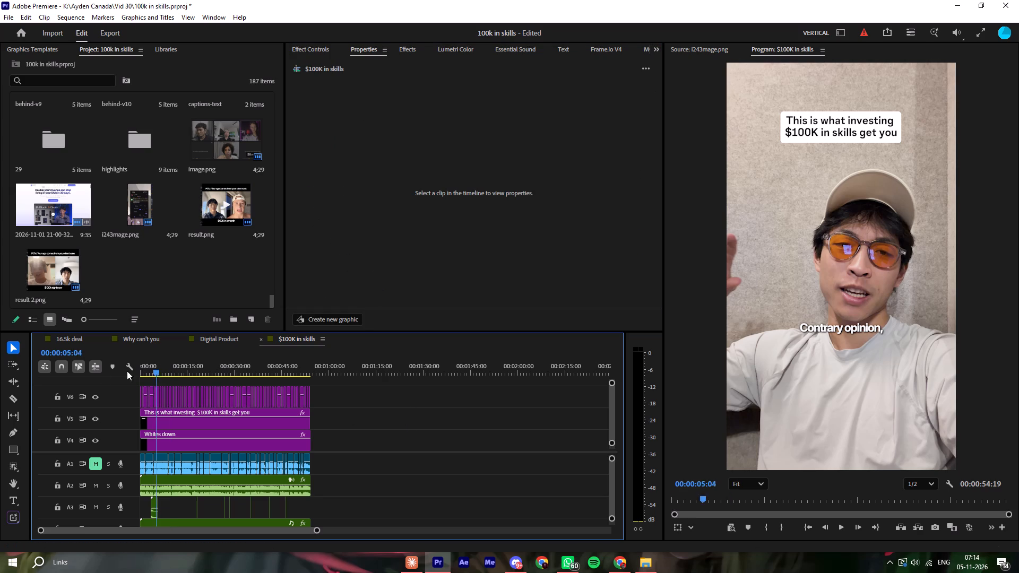
drag(127, 371, 79, 375)
key(space)
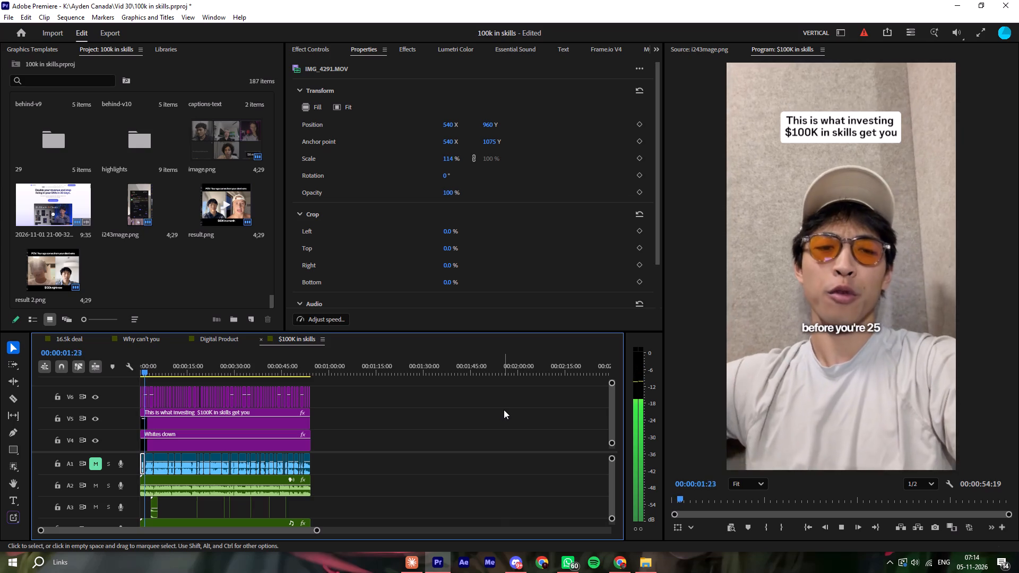
ctrl+scroll(412, 466, up, 4)
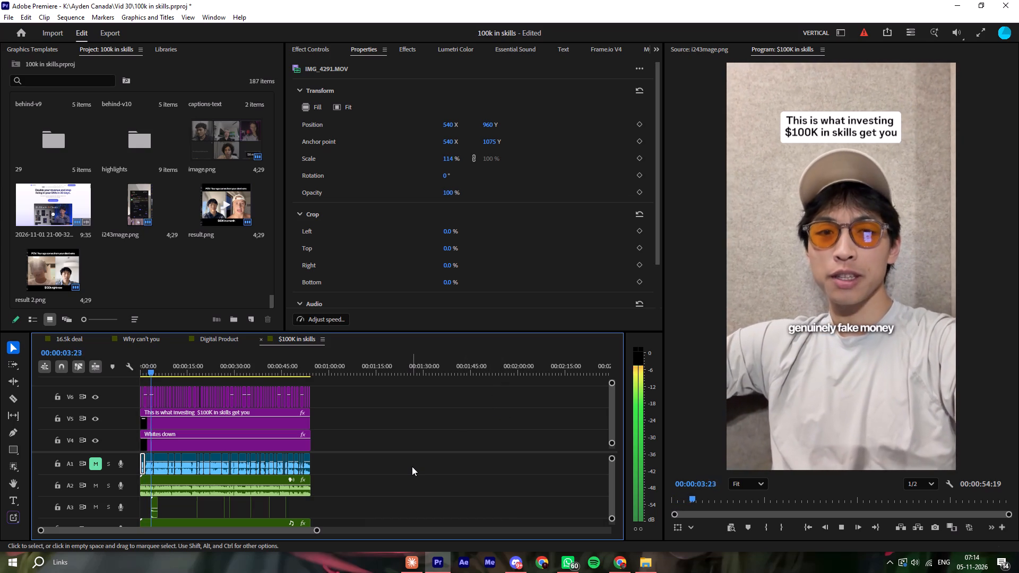
key(space)
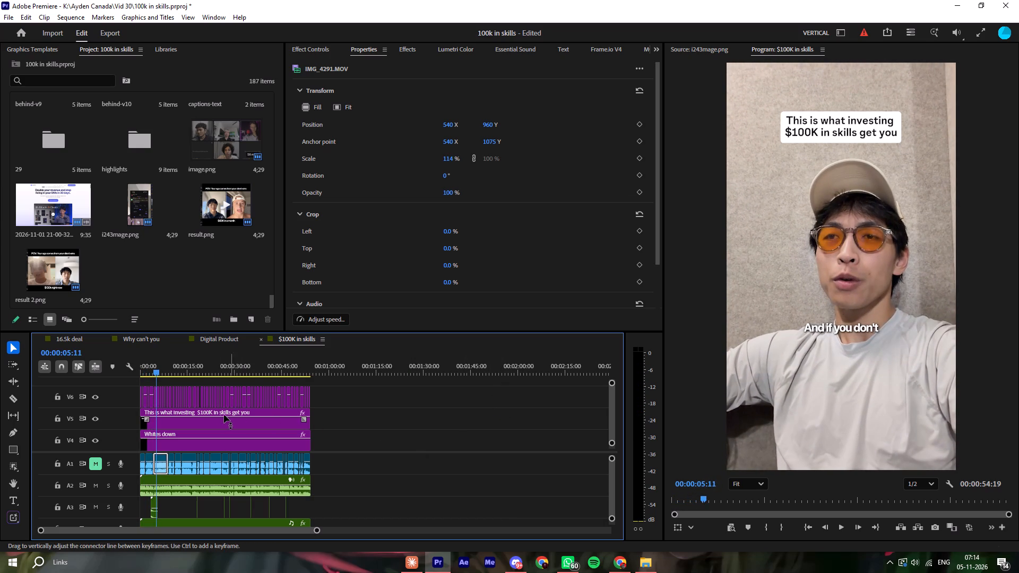
Change the font of the title "This is what investing $100K in skills get you" to SF Pro Display Bold.
click(219, 414)
double_click(378, 86)
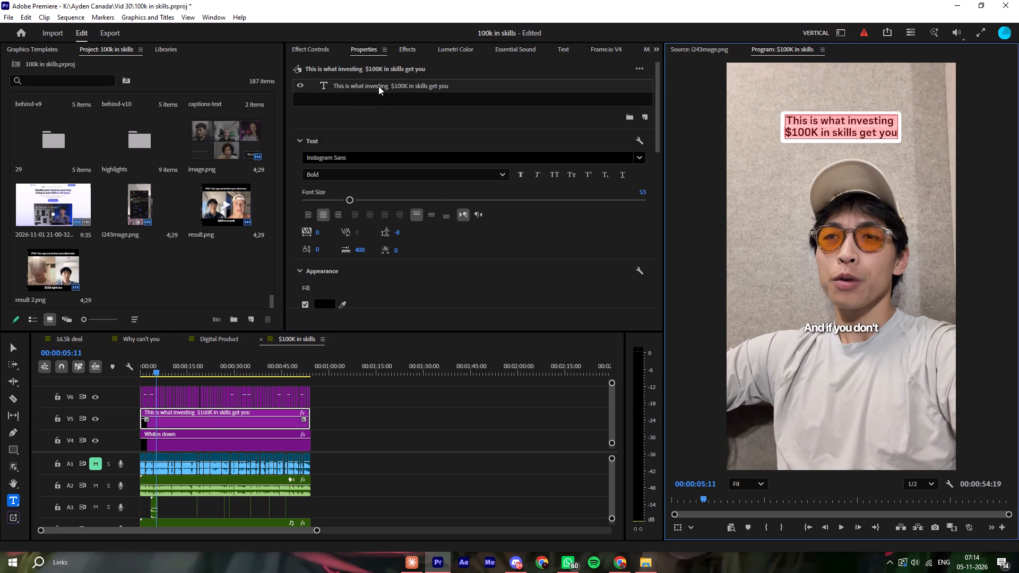
click(337, 156)
key(s)
key(f)
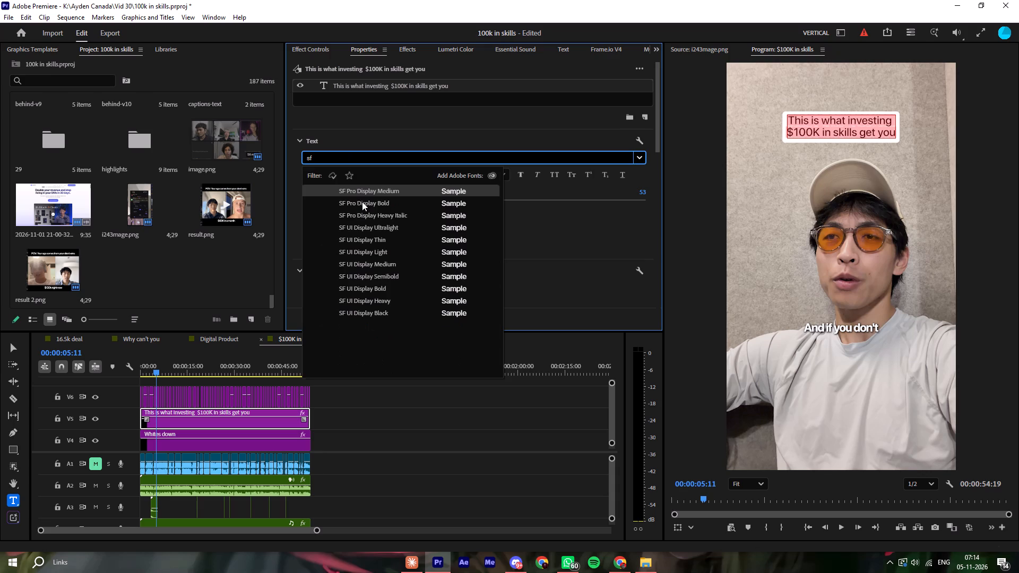
click(362, 202)
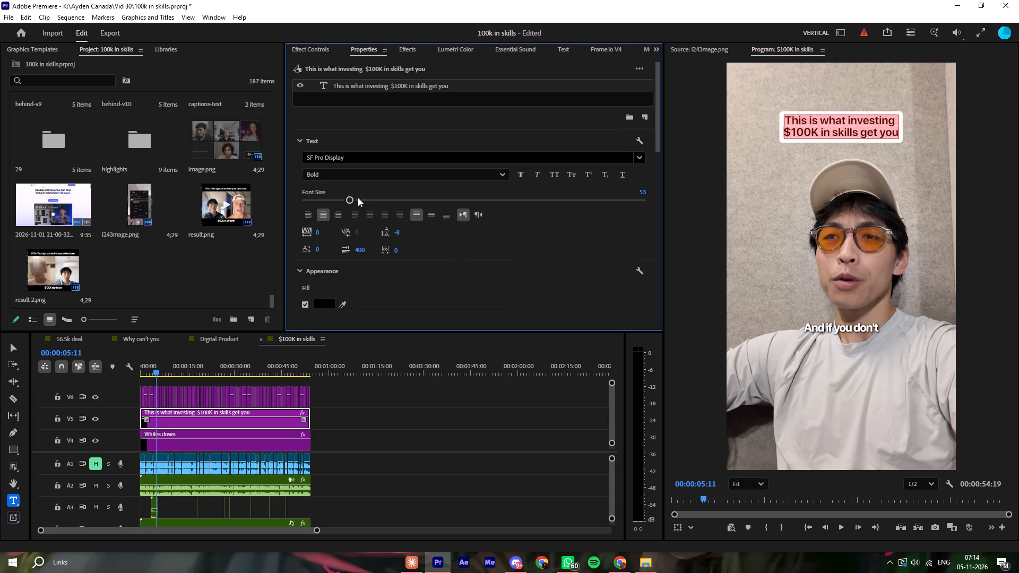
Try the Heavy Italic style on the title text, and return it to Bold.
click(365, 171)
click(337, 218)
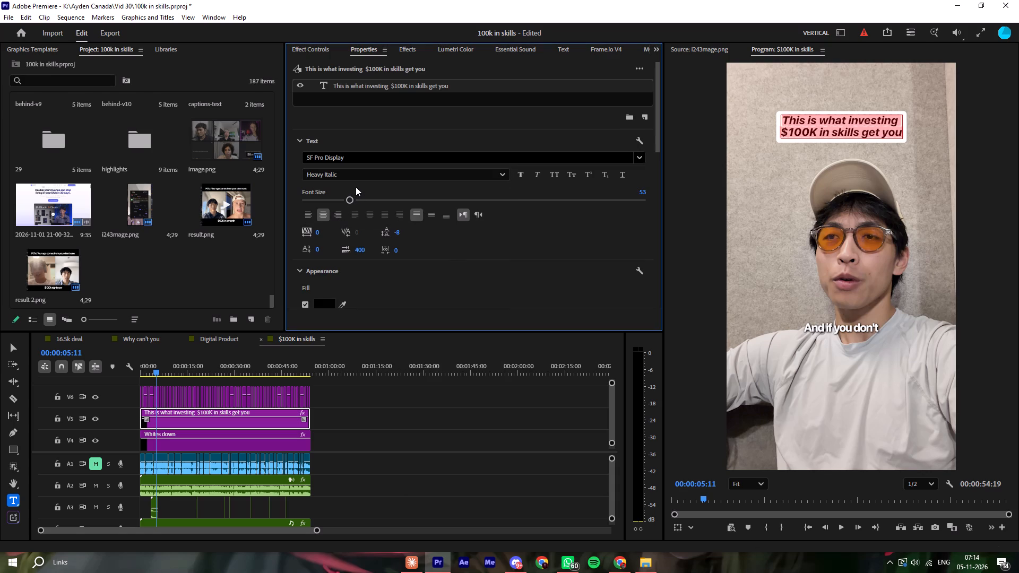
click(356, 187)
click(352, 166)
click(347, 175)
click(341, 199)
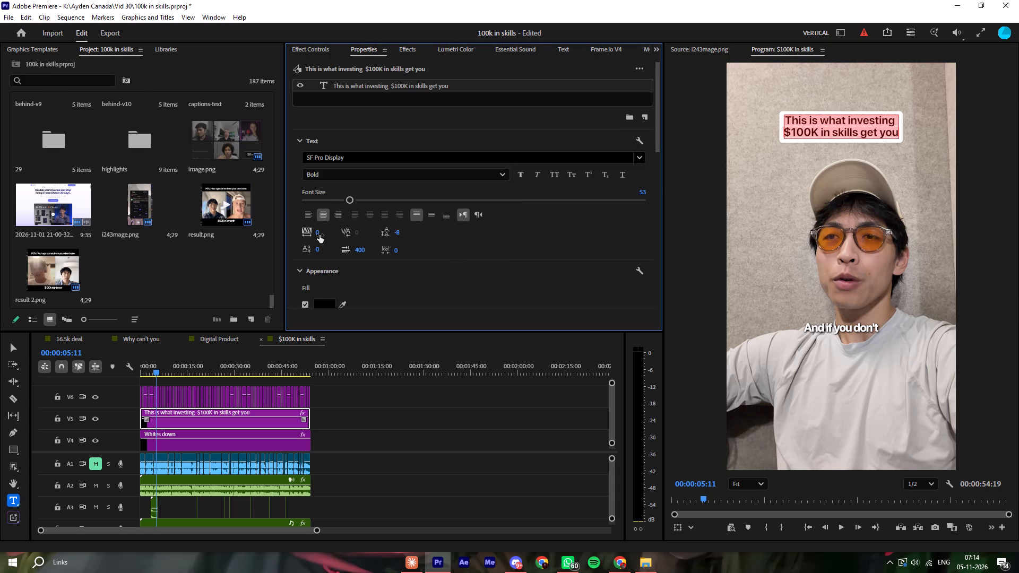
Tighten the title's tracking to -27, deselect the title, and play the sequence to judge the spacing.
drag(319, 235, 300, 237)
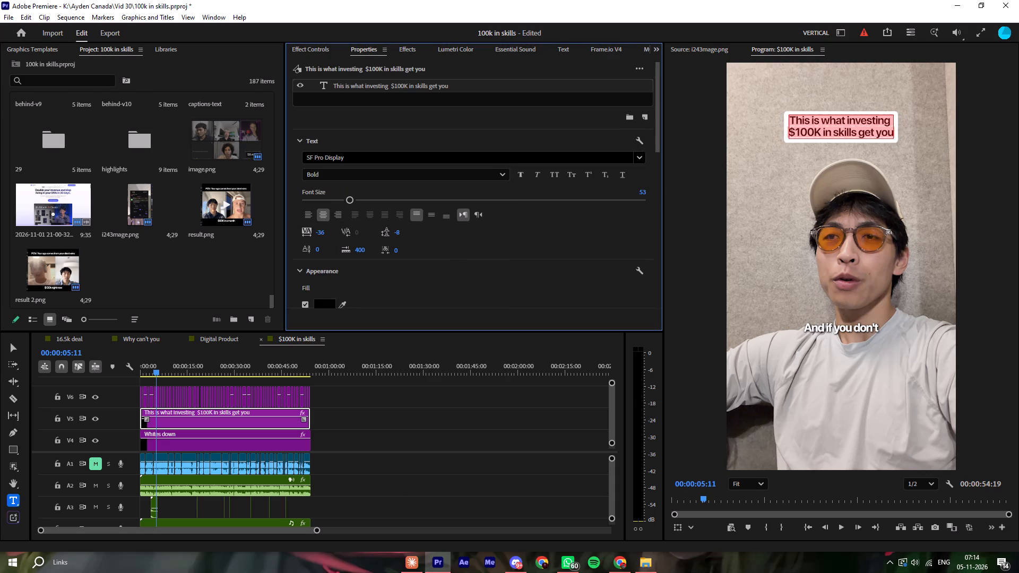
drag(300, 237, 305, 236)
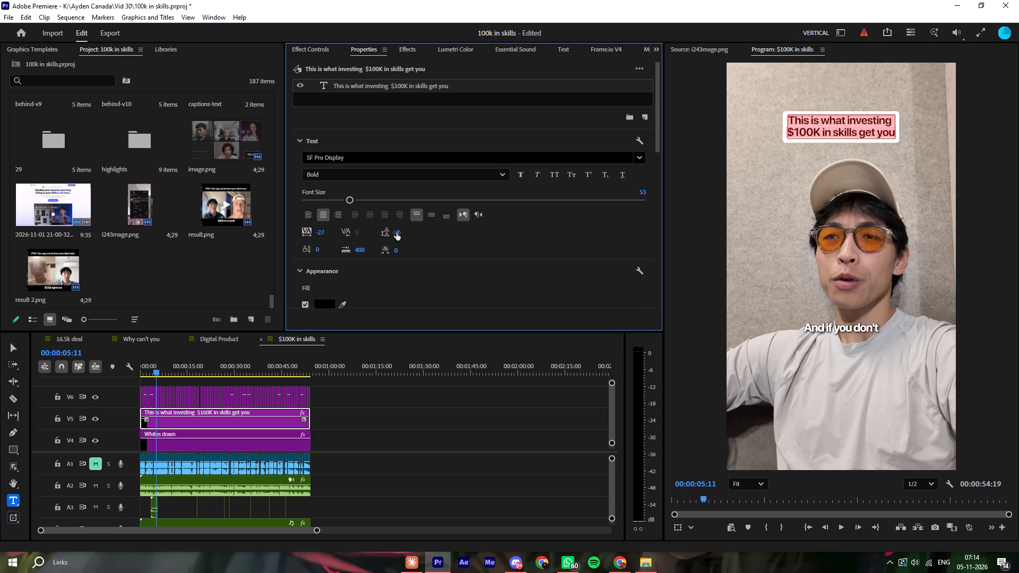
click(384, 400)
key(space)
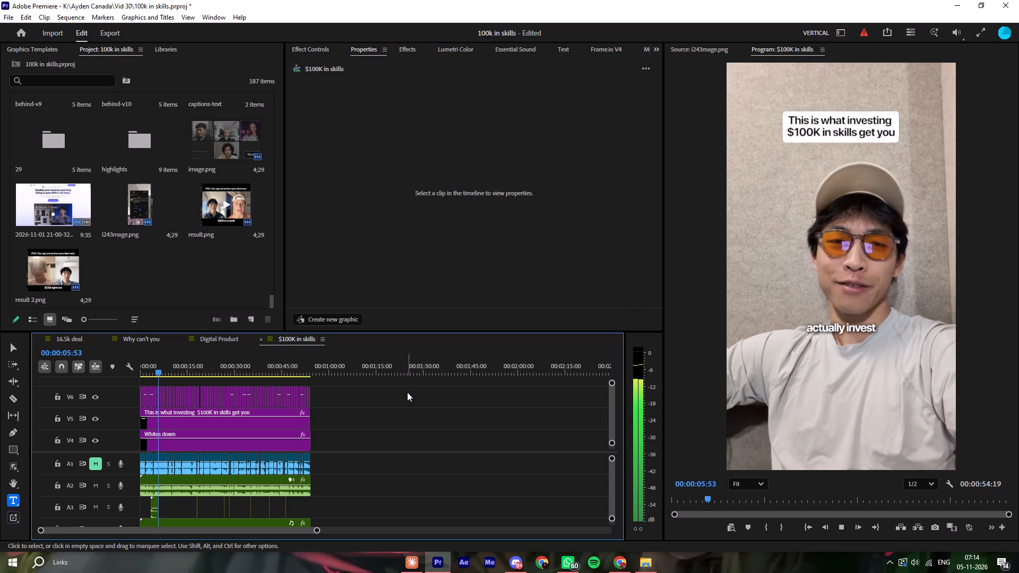
Change the title's font to SF UI Display Heavy, deselect it, and play the sequence to check the look.
click(258, 415)
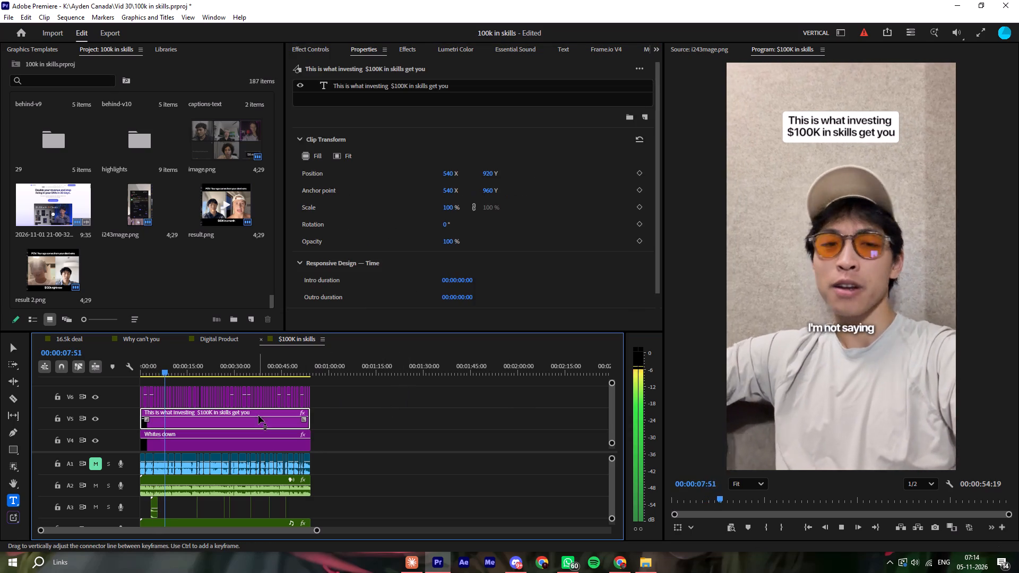
key(space)
click(399, 90)
click(399, 90)
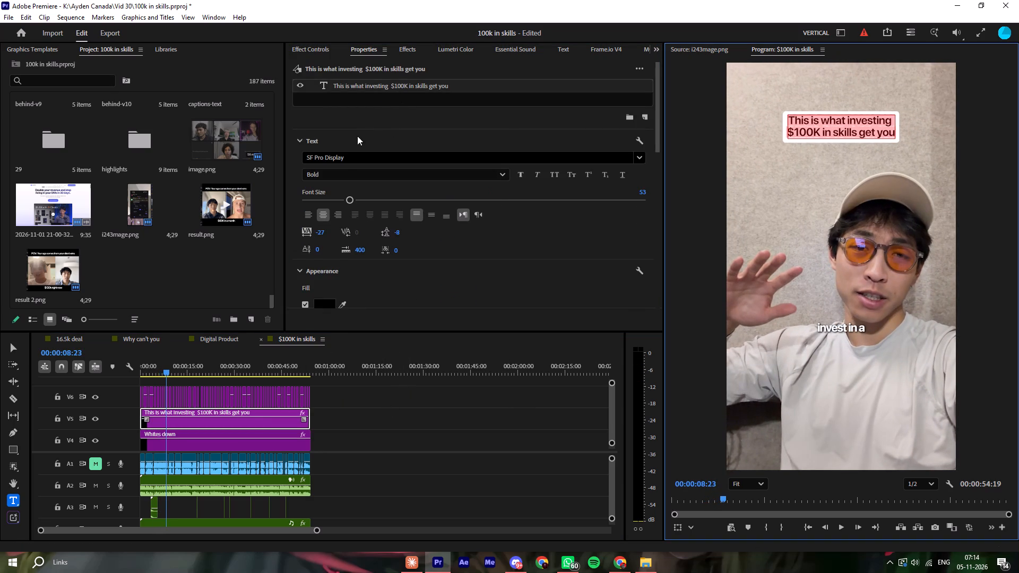
click(344, 156)
text(sf)
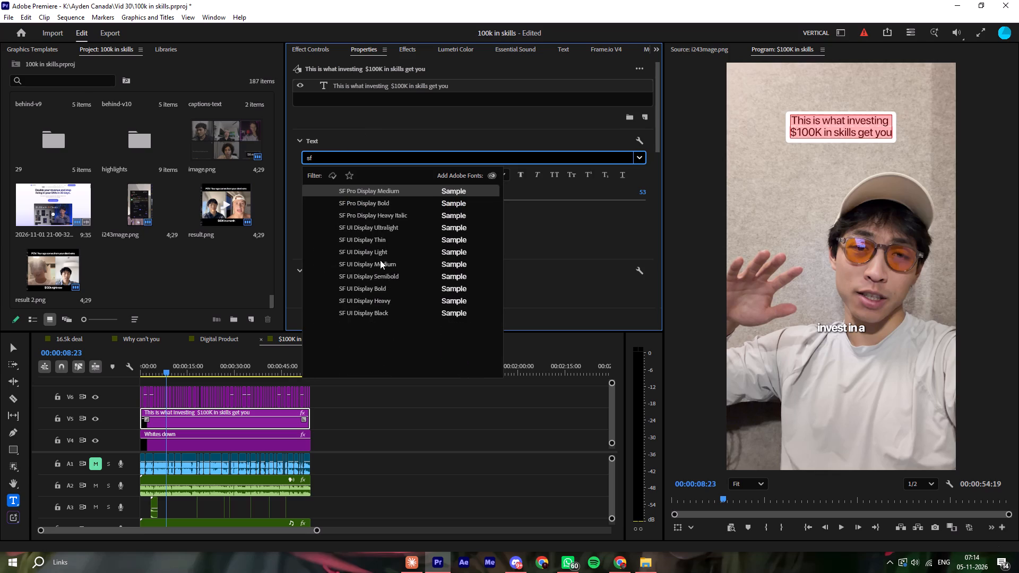
click(373, 300)
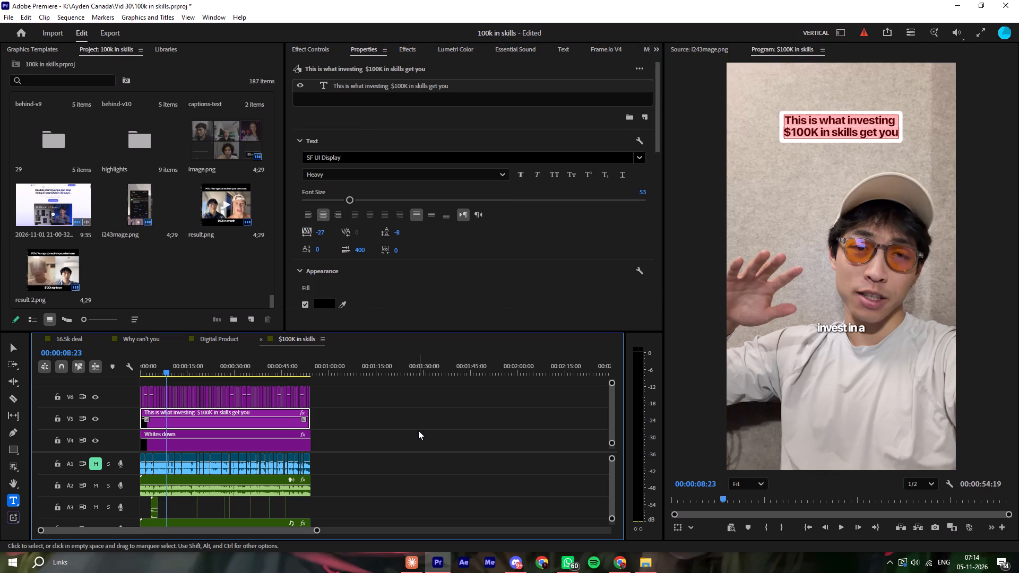
click(418, 430)
key(space)
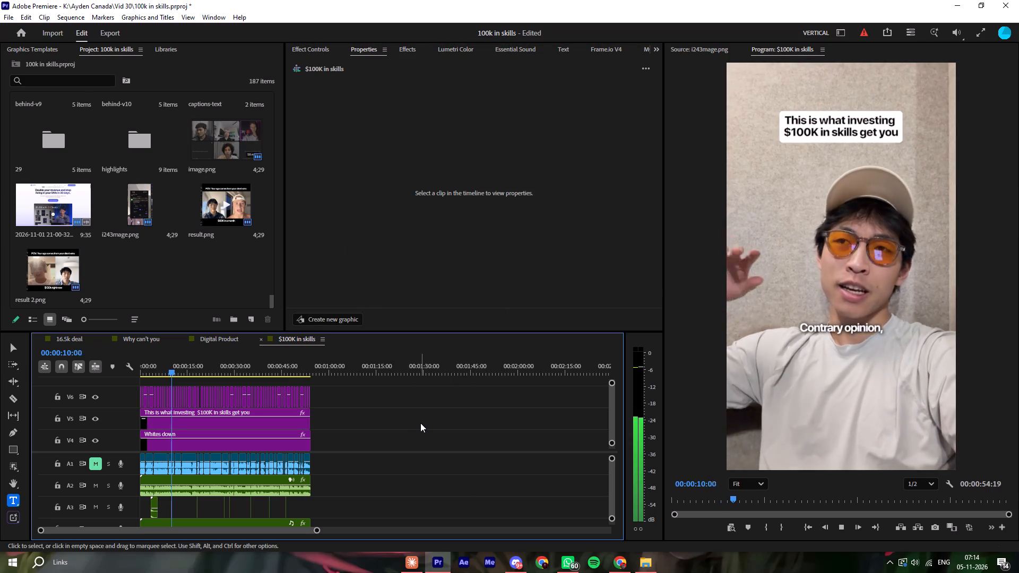
Set the title's tracking to -9 and its leading to -6, and deselect the title.
click(232, 415)
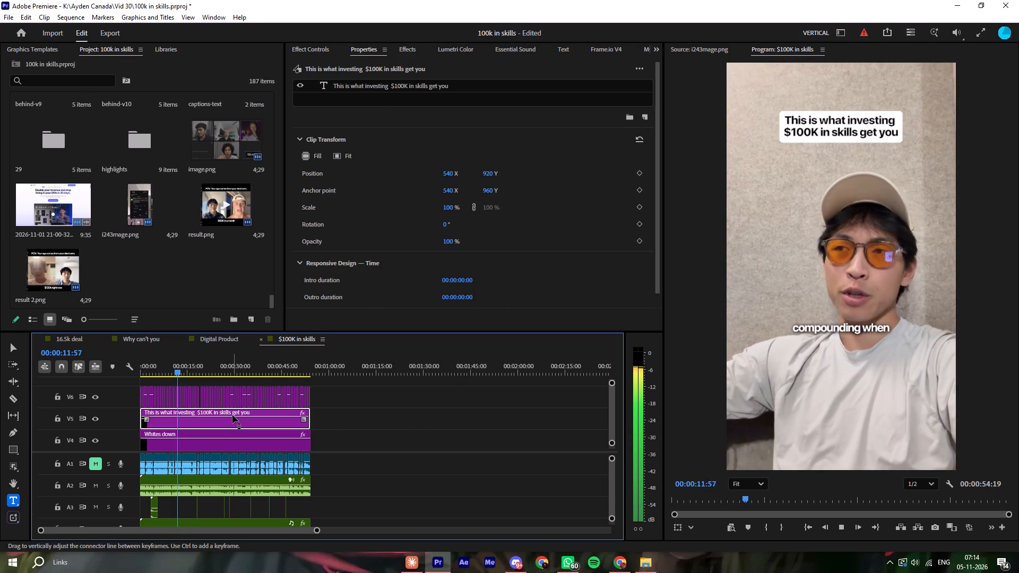
double_click(386, 84)
double_click(389, 81)
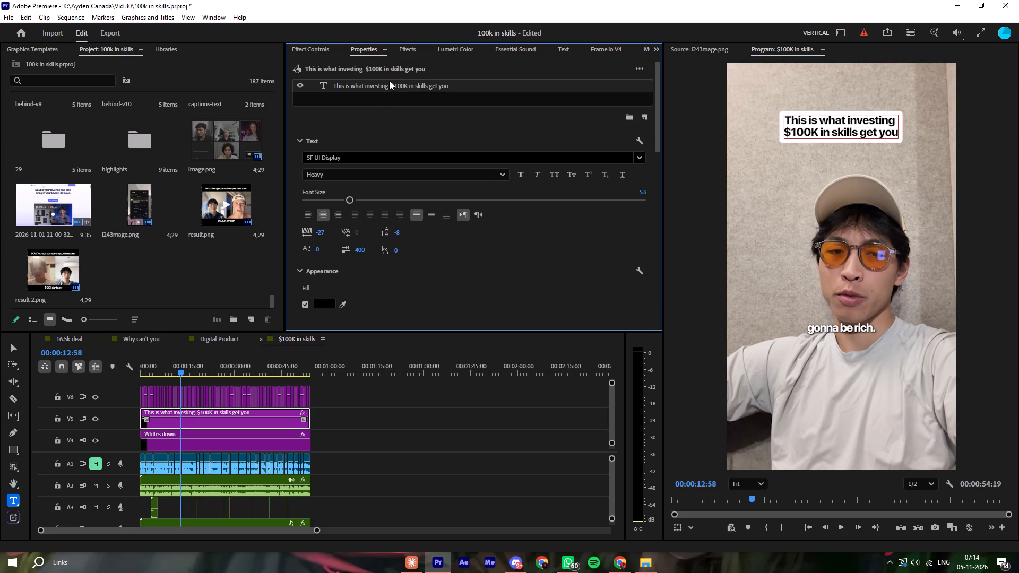
click(315, 228)
drag(321, 233, 324, 234)
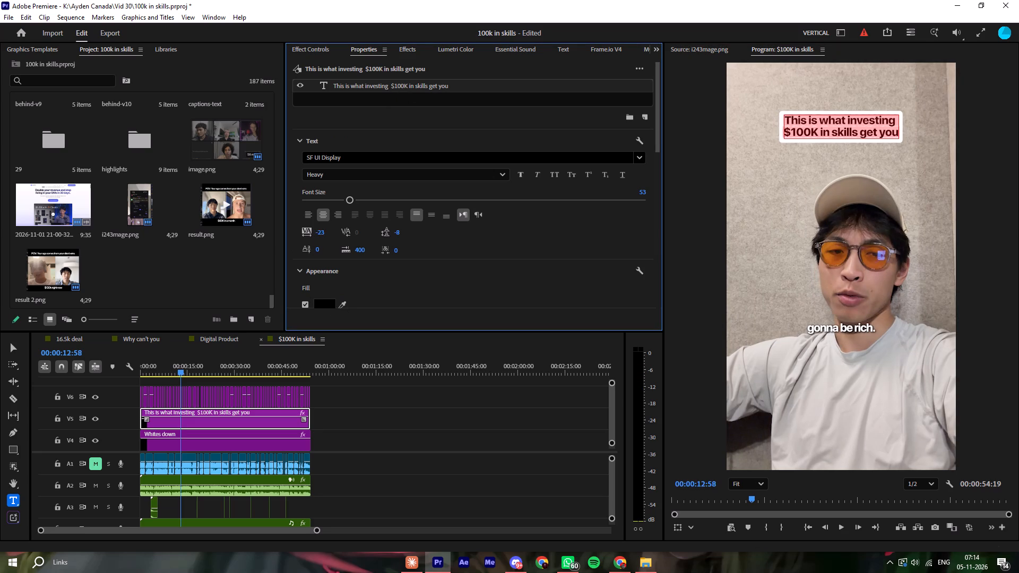
drag(324, 234, 326, 236)
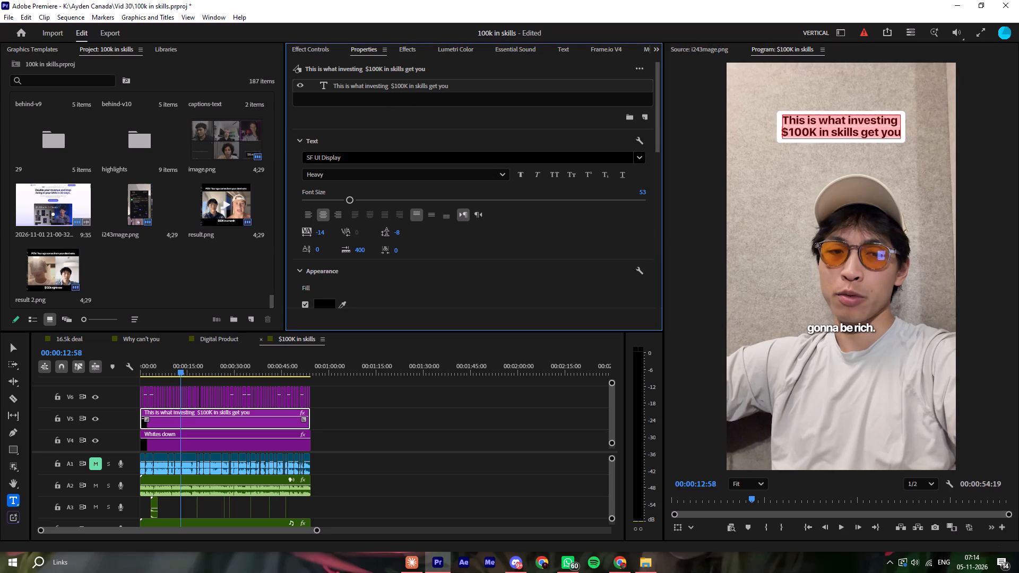
drag(326, 236, 329, 235)
click(395, 230)
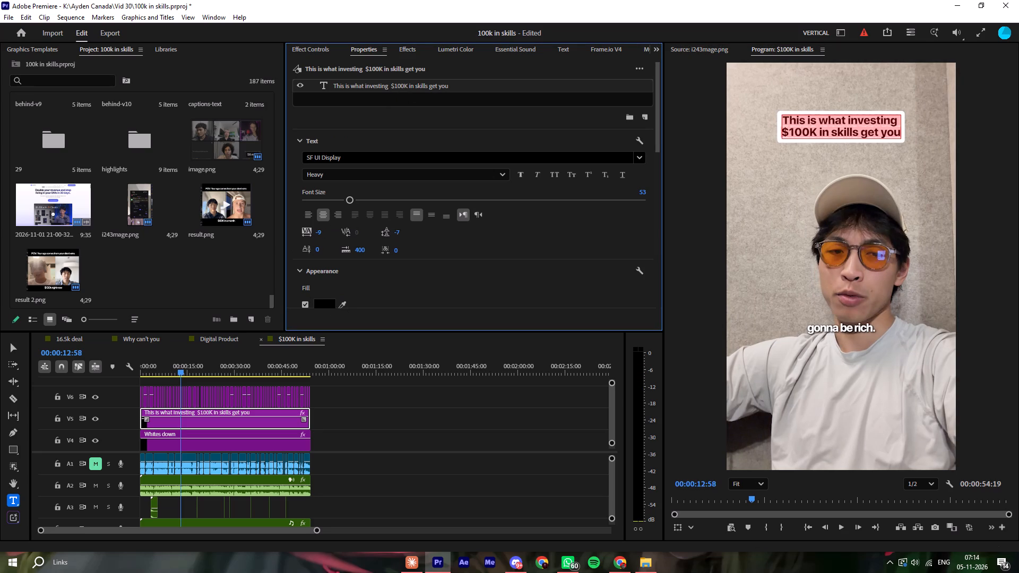
click(394, 412)
Play the sequence on to about 40 seconds, replaying from 18 seconds, to review the title and captions over the footage.
key(space)
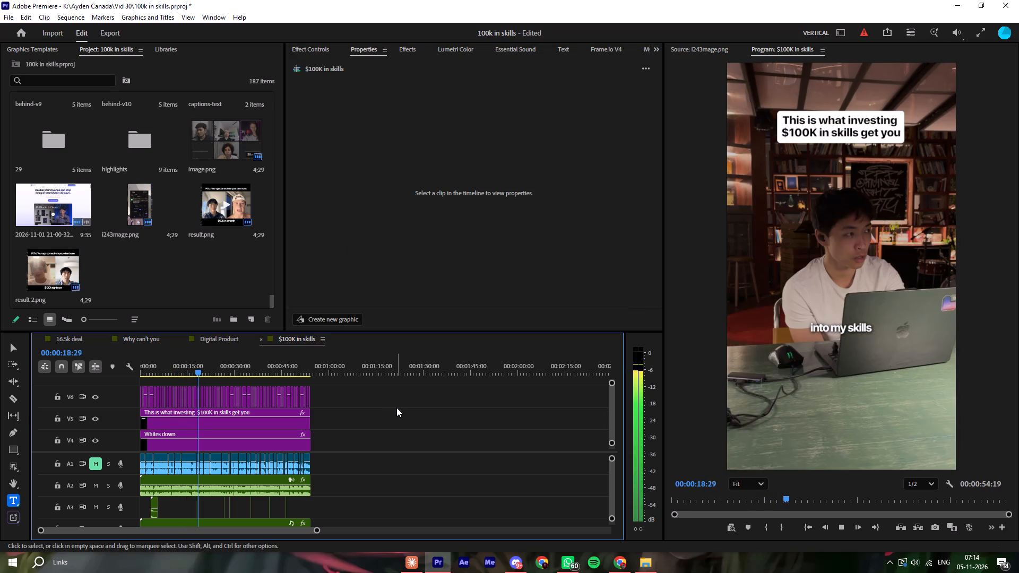
key(equal)
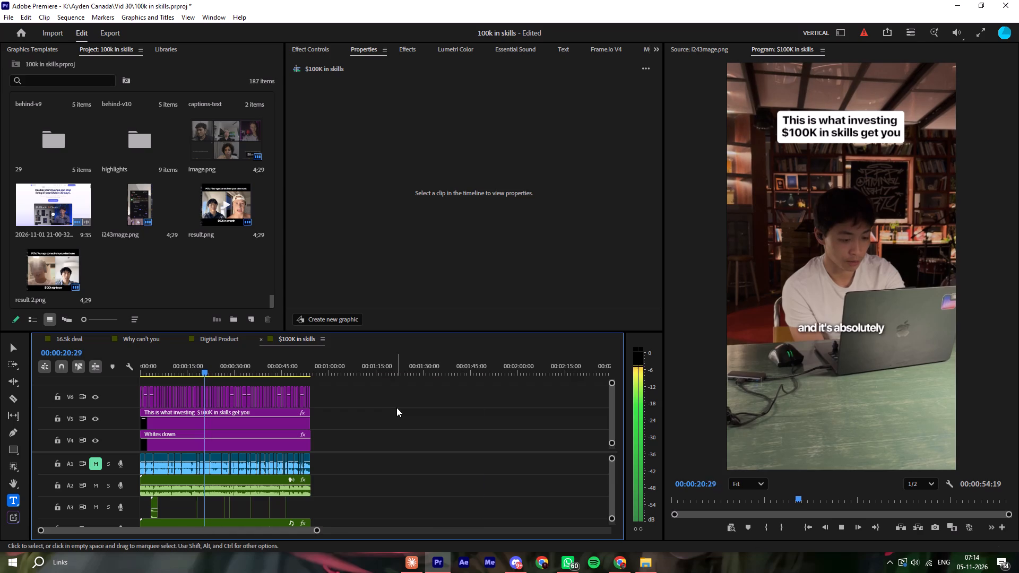
key(equal)
key(equal)
click(300, 360)
key(space)
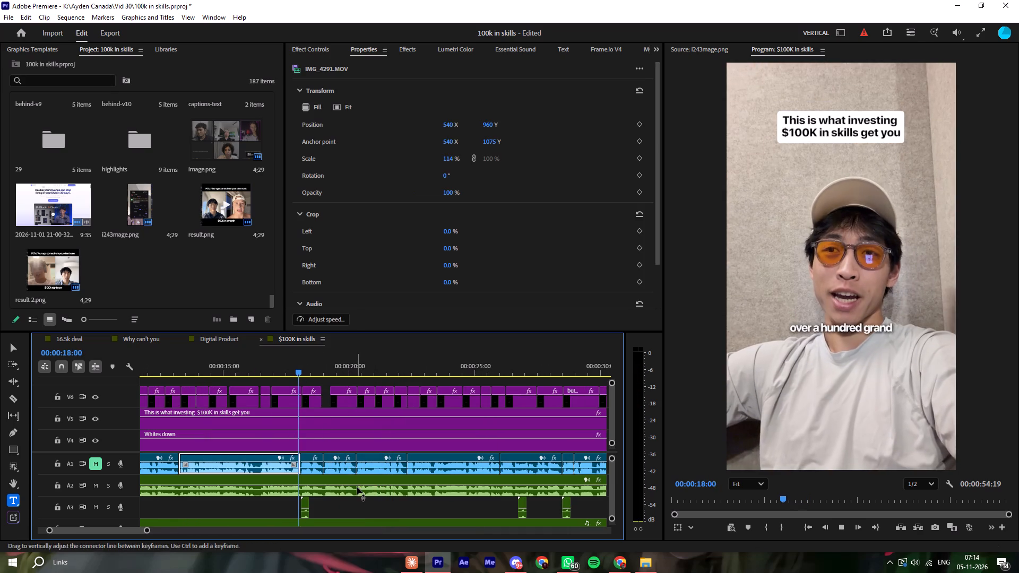
ctrl+scroll(347, 503, down, 7)
ctrl+scroll(352, 508, up, 4)
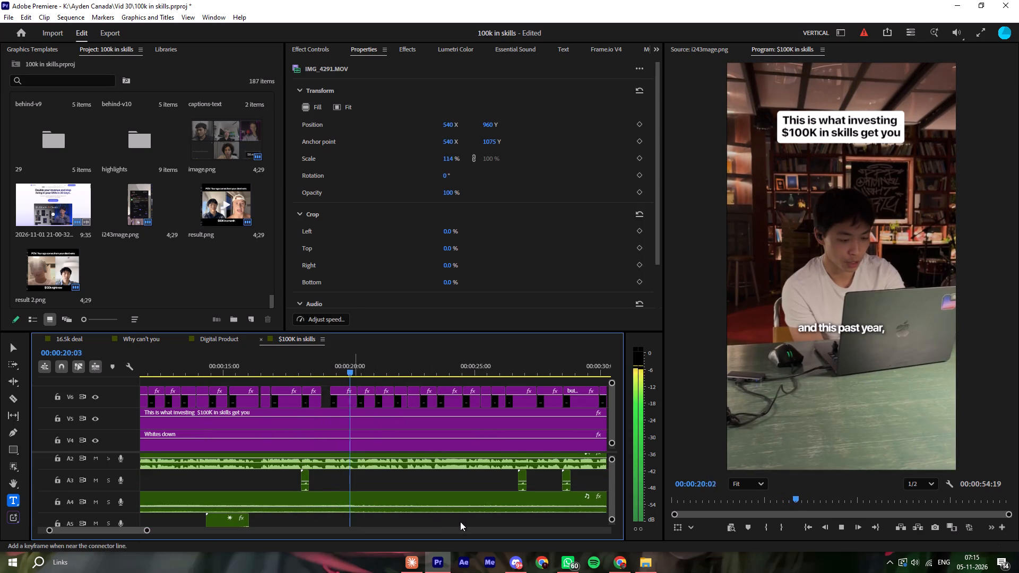
ctrl+scroll(470, 510, up, 6)
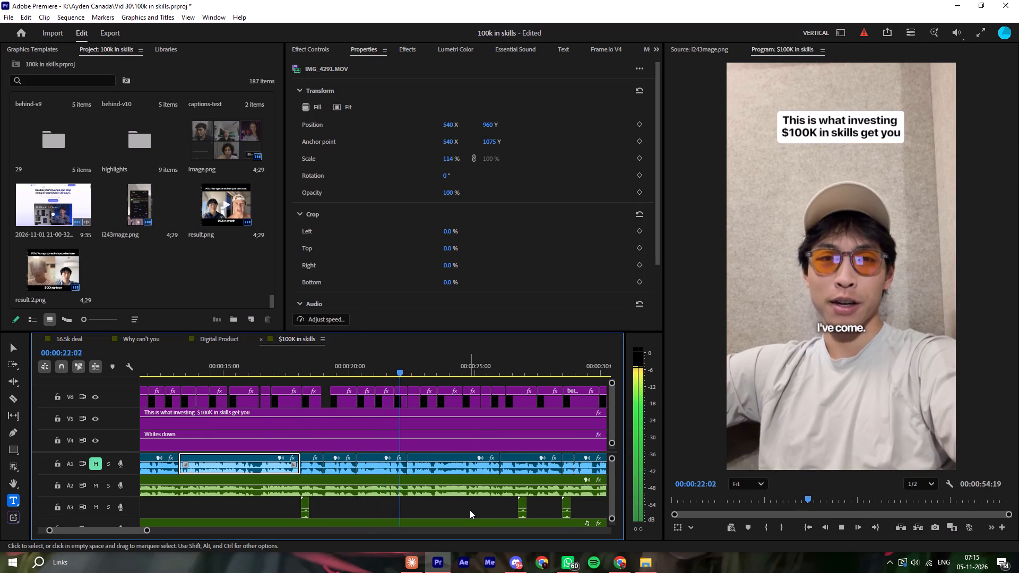
text(---=-=)
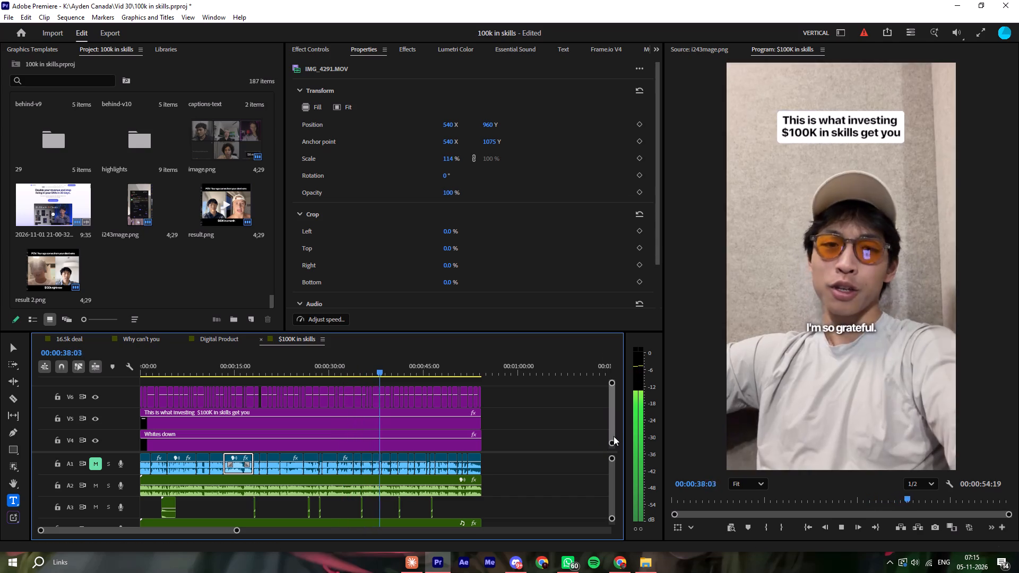
key(space)
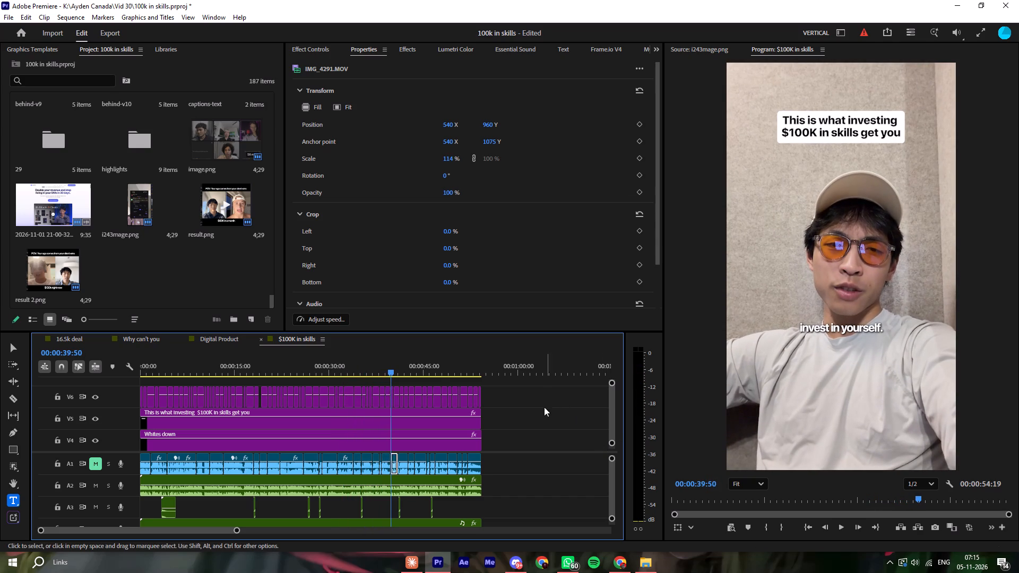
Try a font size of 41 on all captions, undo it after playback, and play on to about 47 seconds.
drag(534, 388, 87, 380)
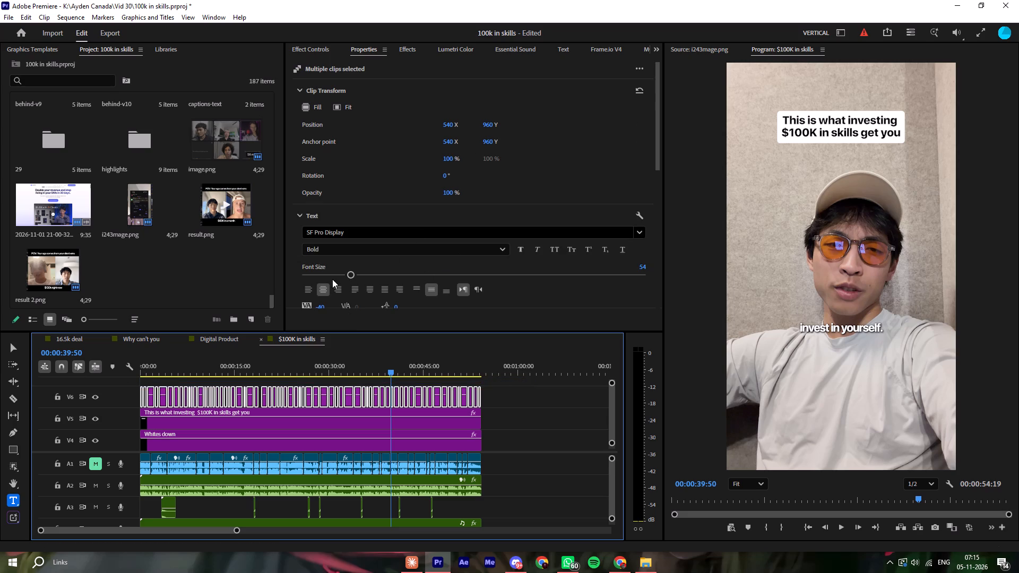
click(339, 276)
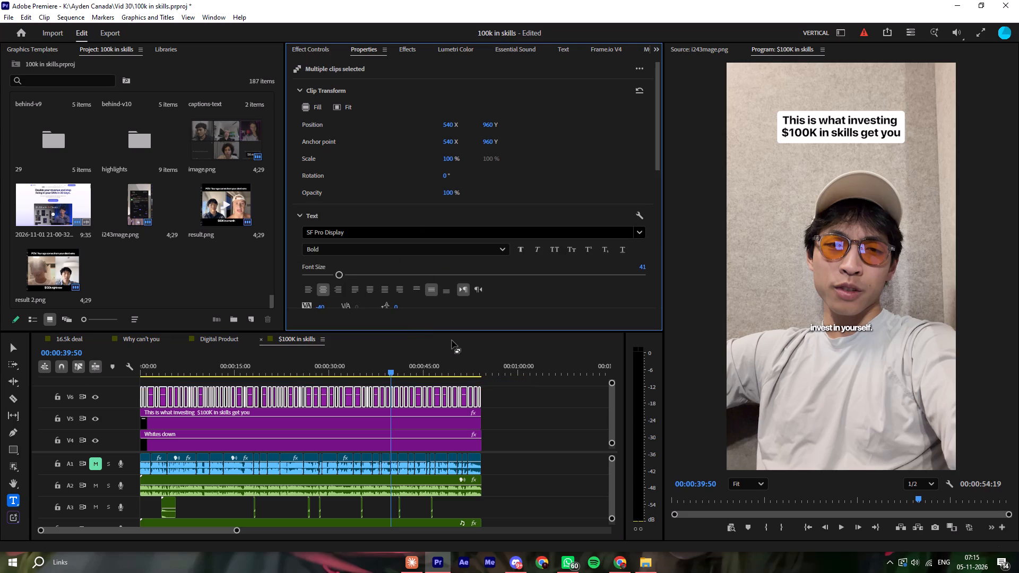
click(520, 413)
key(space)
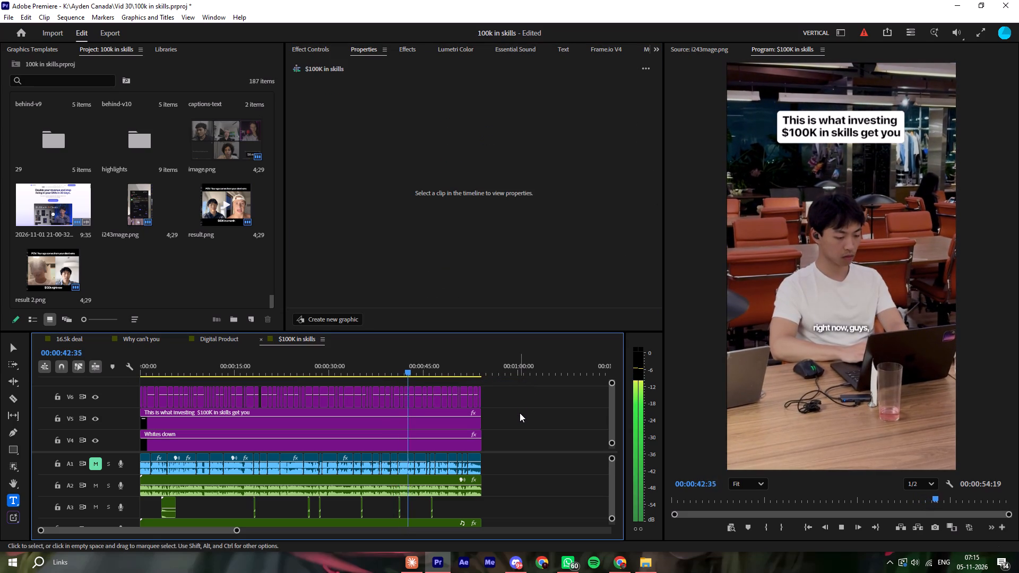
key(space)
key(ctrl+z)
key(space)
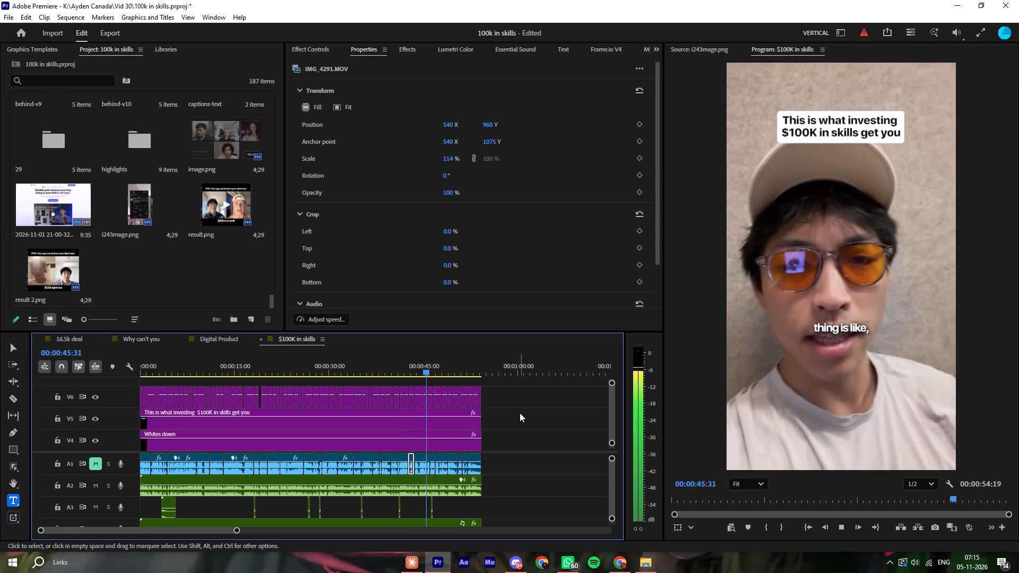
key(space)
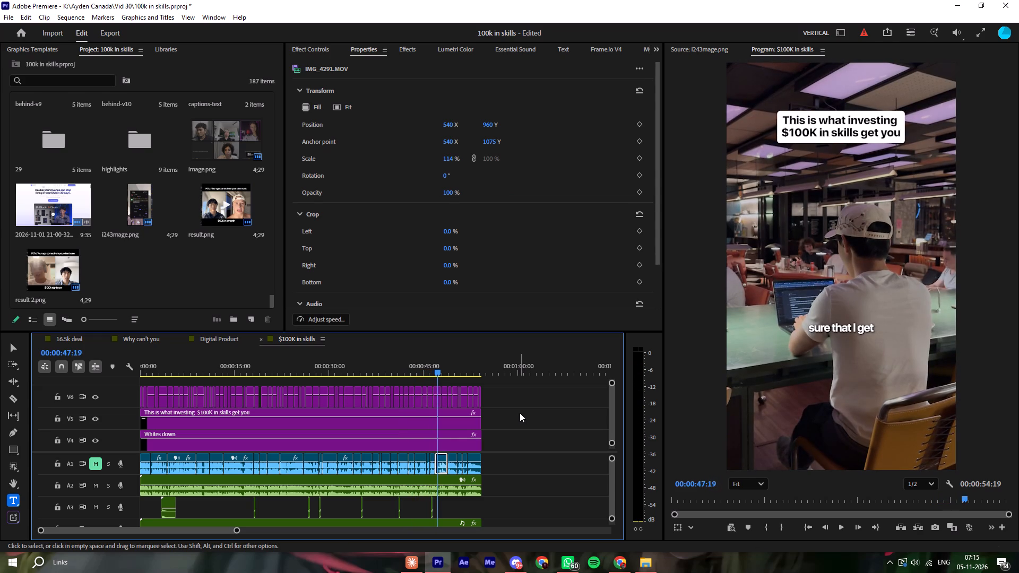
Save the project.
key(ctrl+s)
Export the $100K in skills sequence to the Vid 30 Renders folder as "$100K in skills V2.mp4".
key(ctrl+m)
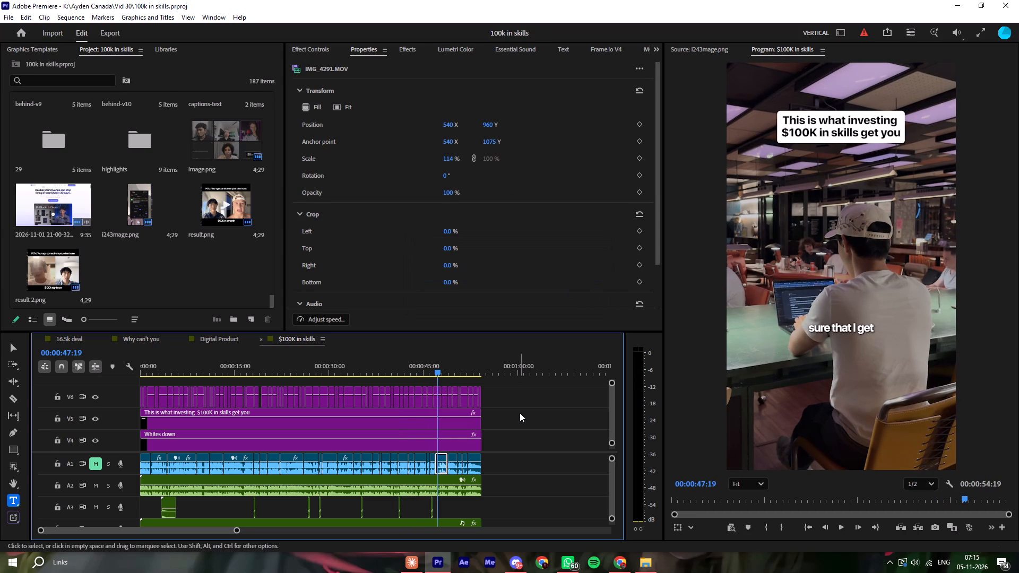
click(292, 104)
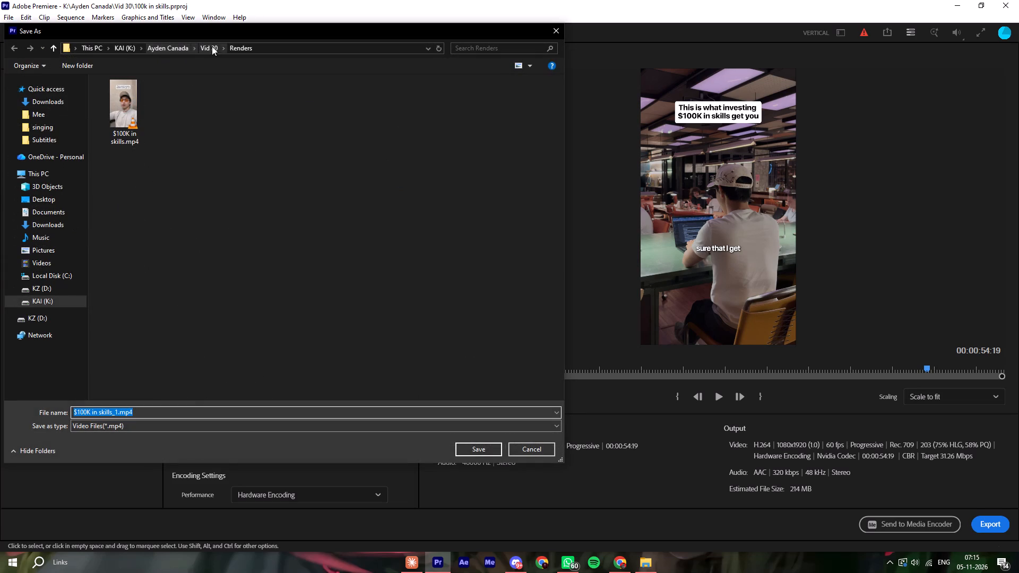
click(141, 108)
click(112, 409)
click(113, 412)
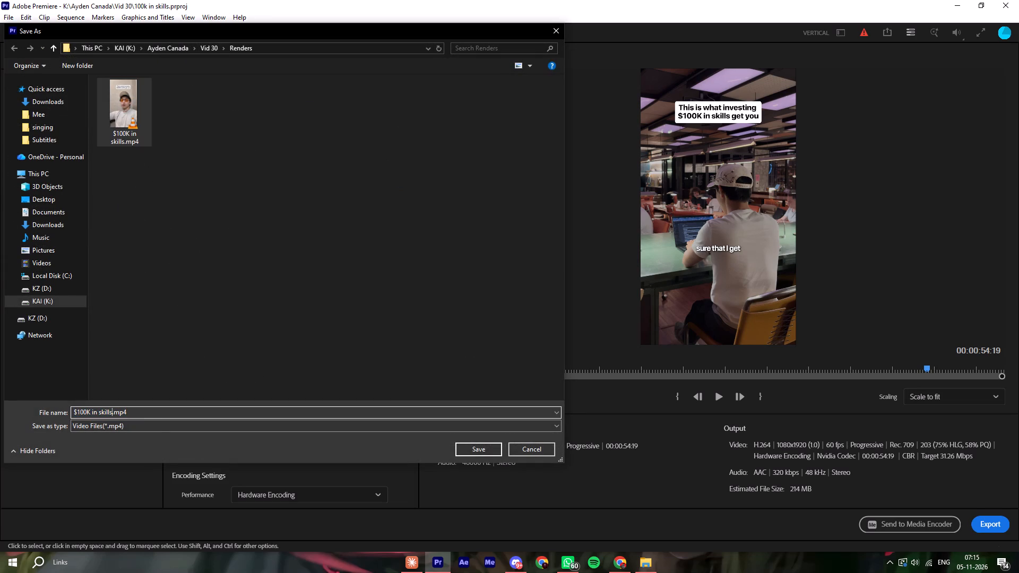
key(space)
key(shift+v)
key(2)
click(491, 450)
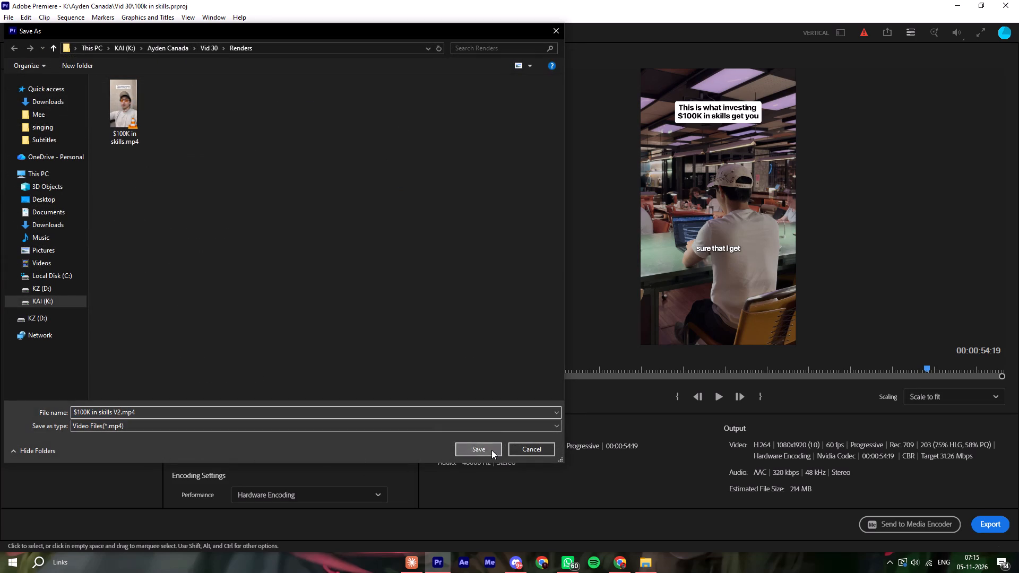
drag(417, 201, 415, 398)
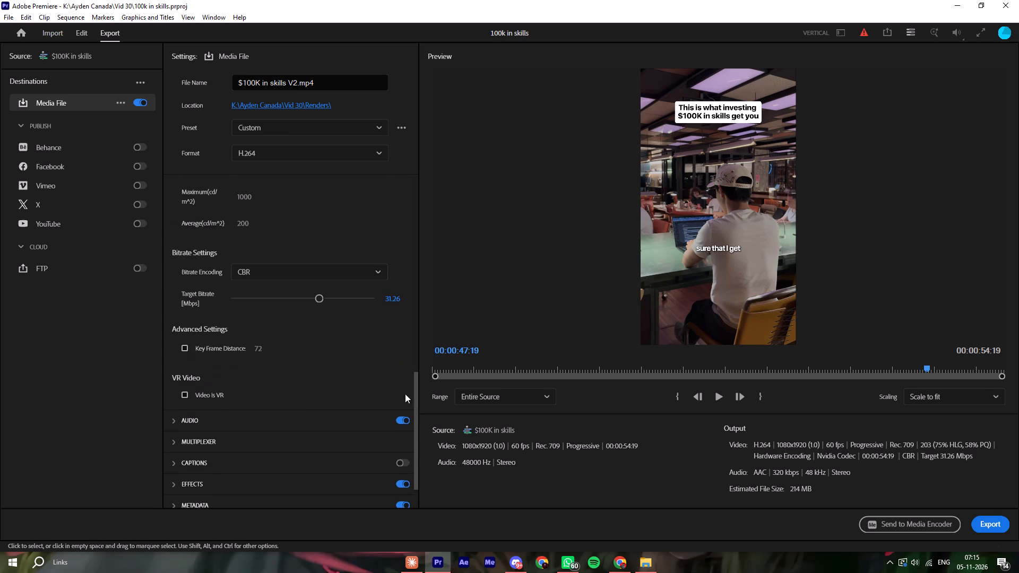